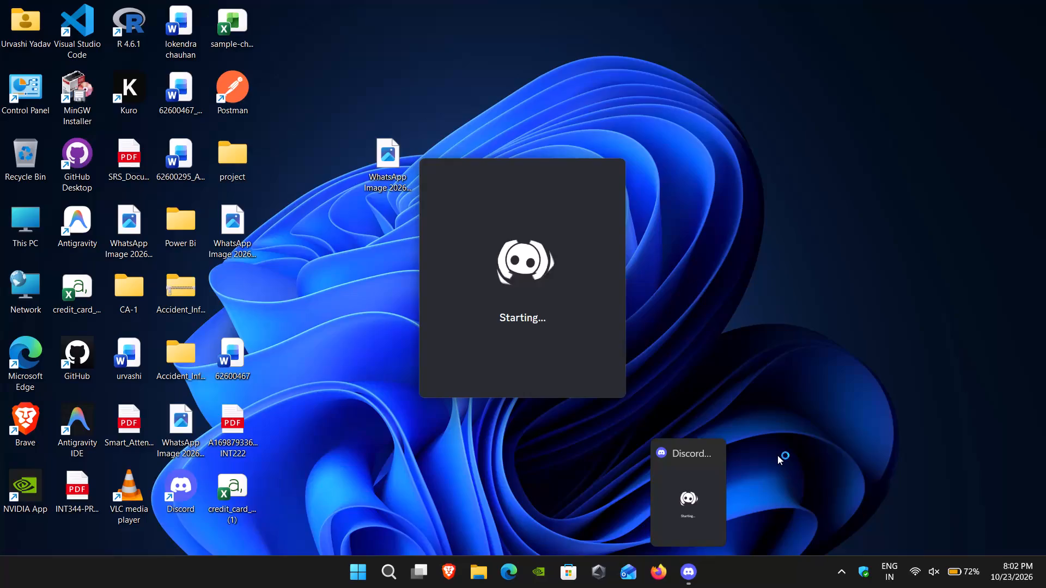
Close the starting Discord window and the empty Firefox window.
{"action": "left_click", "coordinate": [707, 448]}
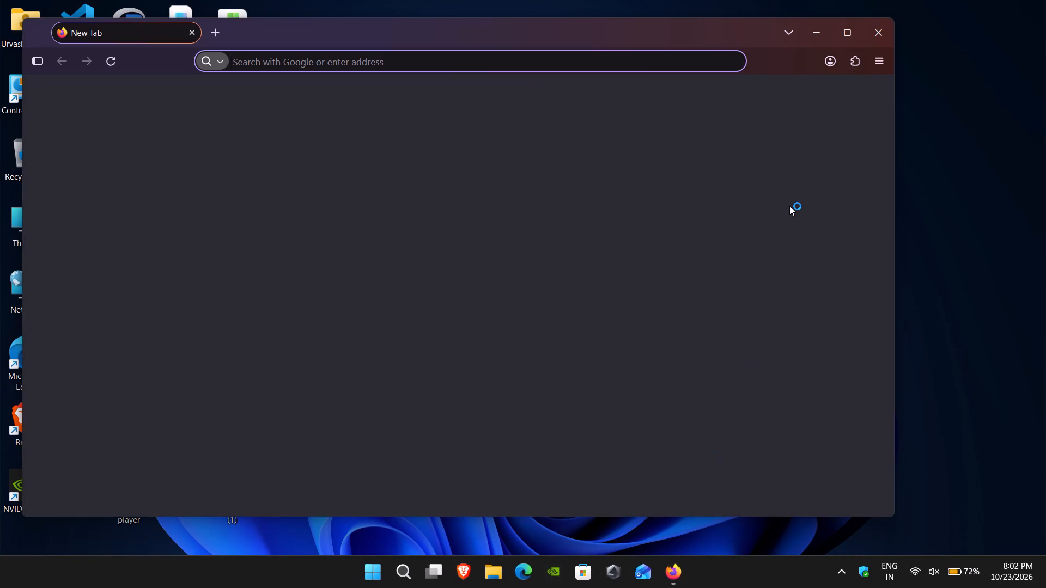
{"action": "left_click", "coordinate": [789, 206]}
{"action": "left_click", "coordinate": [886, 24]}
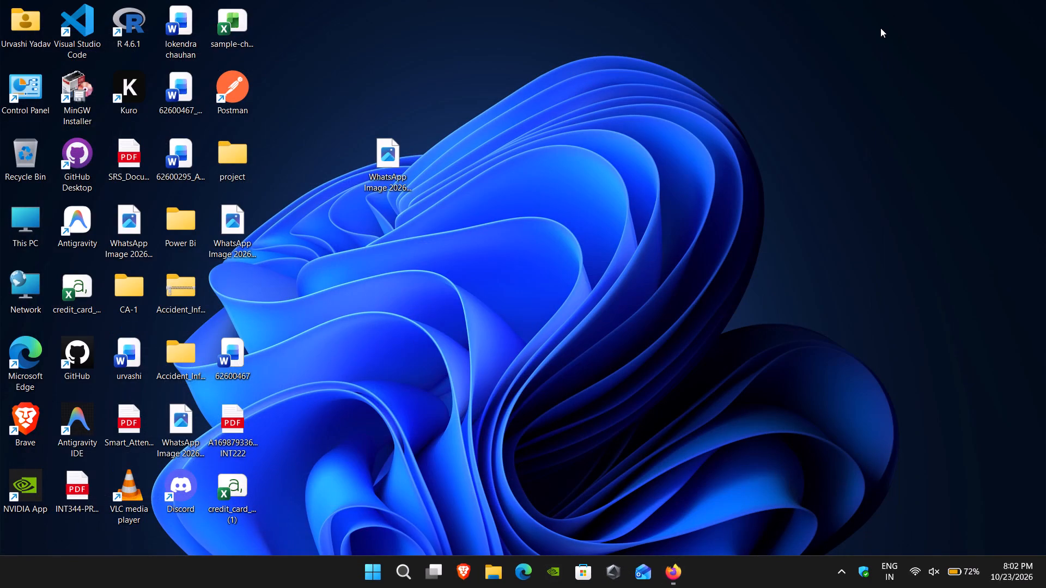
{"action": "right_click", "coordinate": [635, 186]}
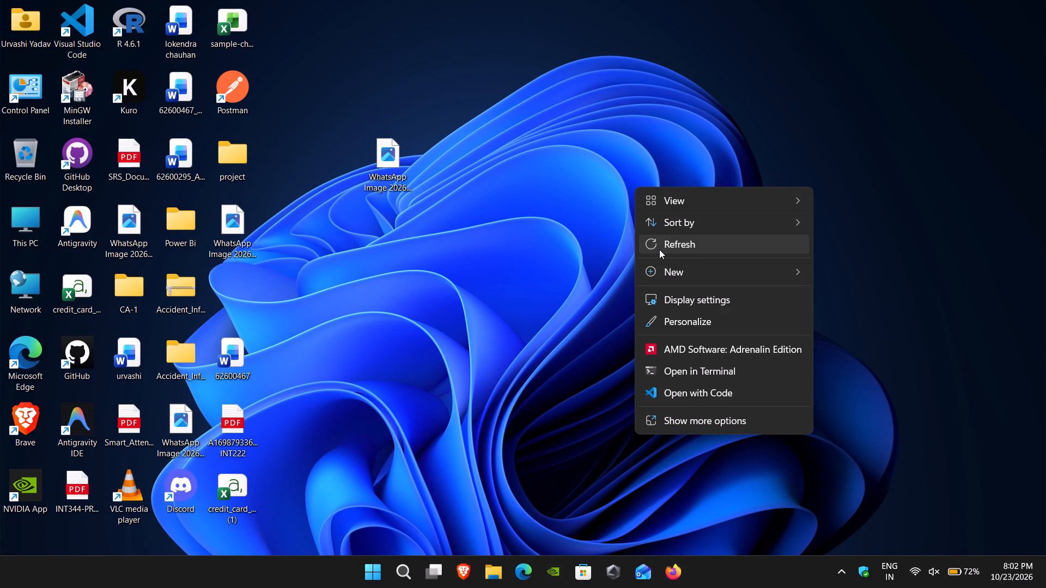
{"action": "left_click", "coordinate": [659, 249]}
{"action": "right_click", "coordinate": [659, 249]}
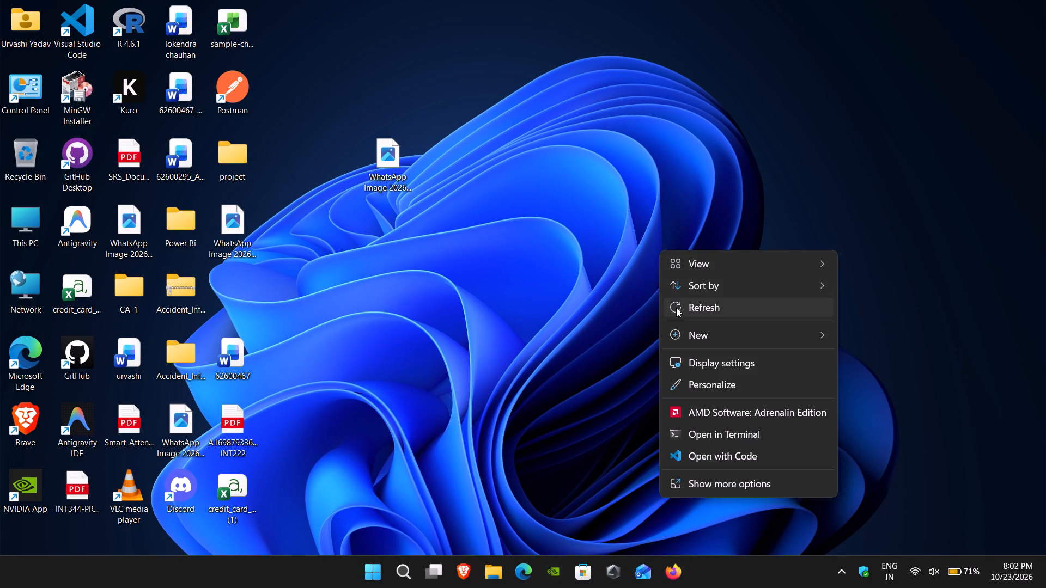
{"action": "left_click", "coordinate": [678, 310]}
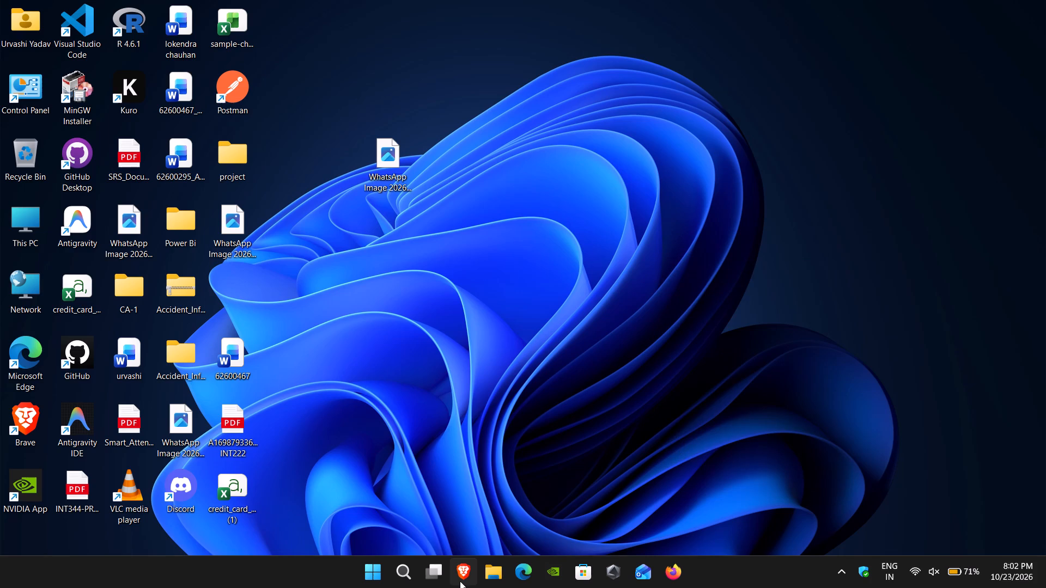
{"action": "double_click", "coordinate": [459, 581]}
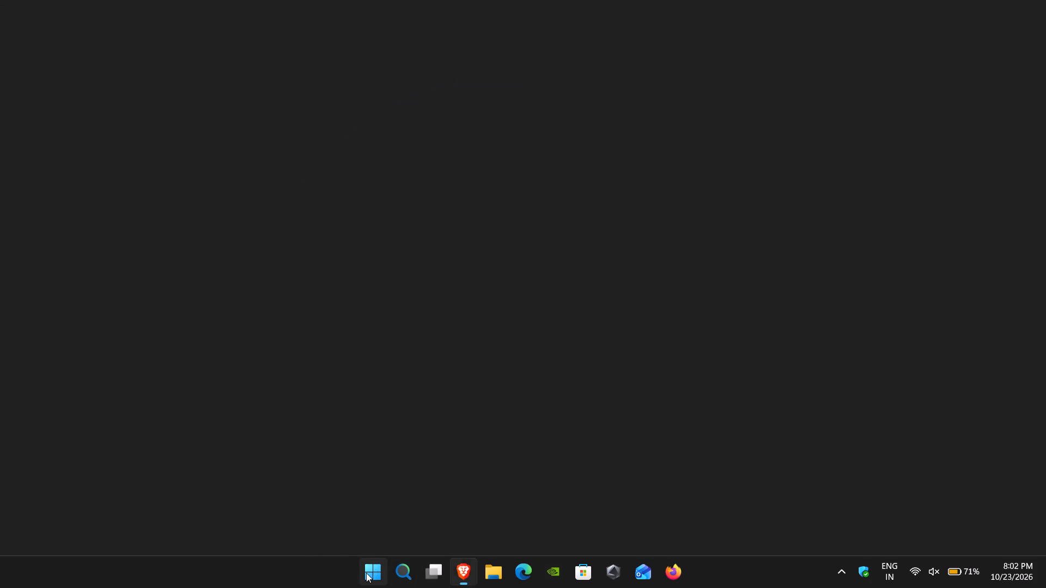
Launch Power BI Desktop and start a blank report.
{"action": "left_click", "coordinate": [366, 573]}
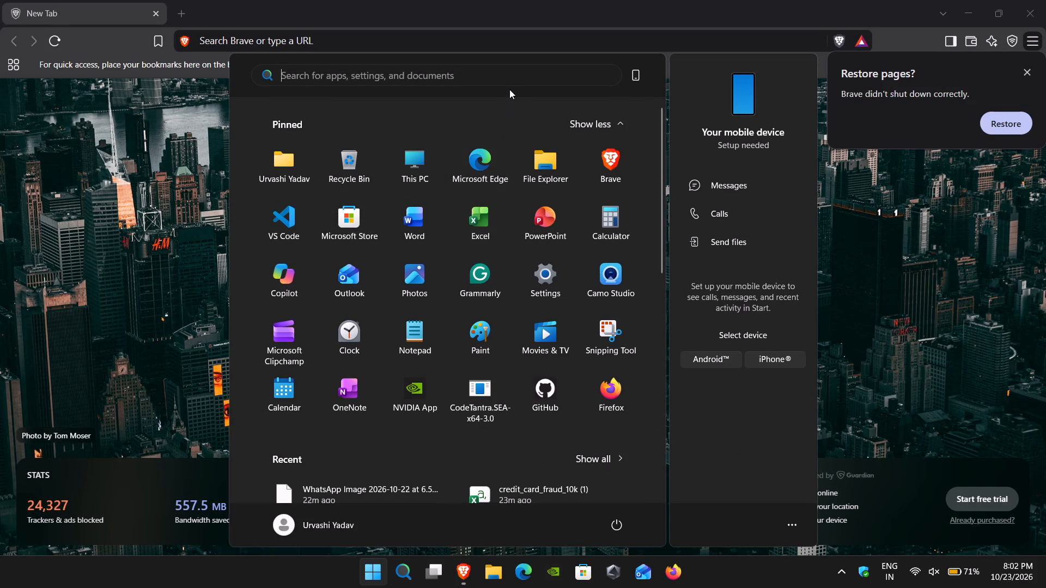
{"action": "type", "text": "power"}
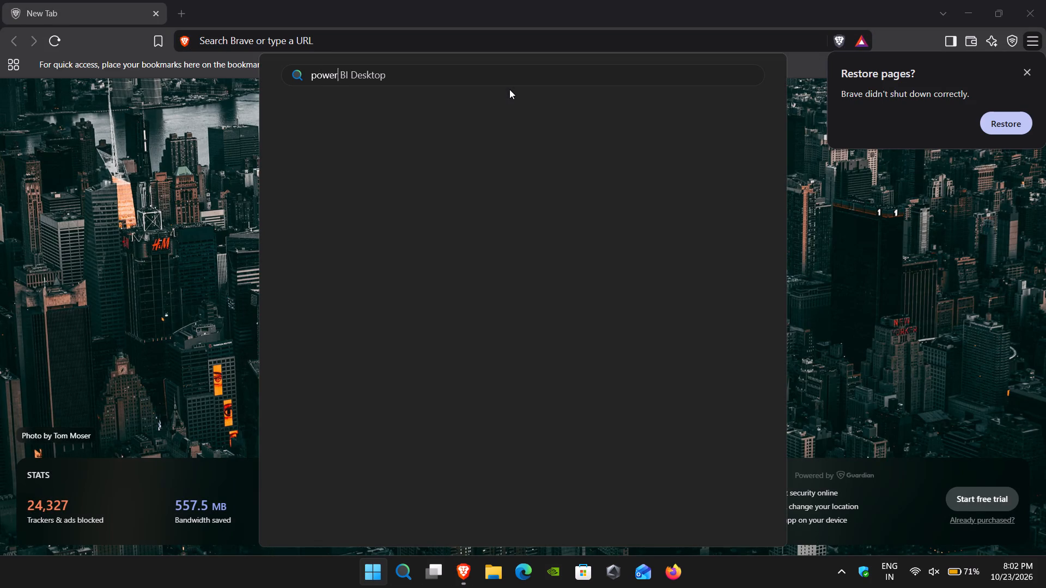
{"action": "key", "text": "Return"}
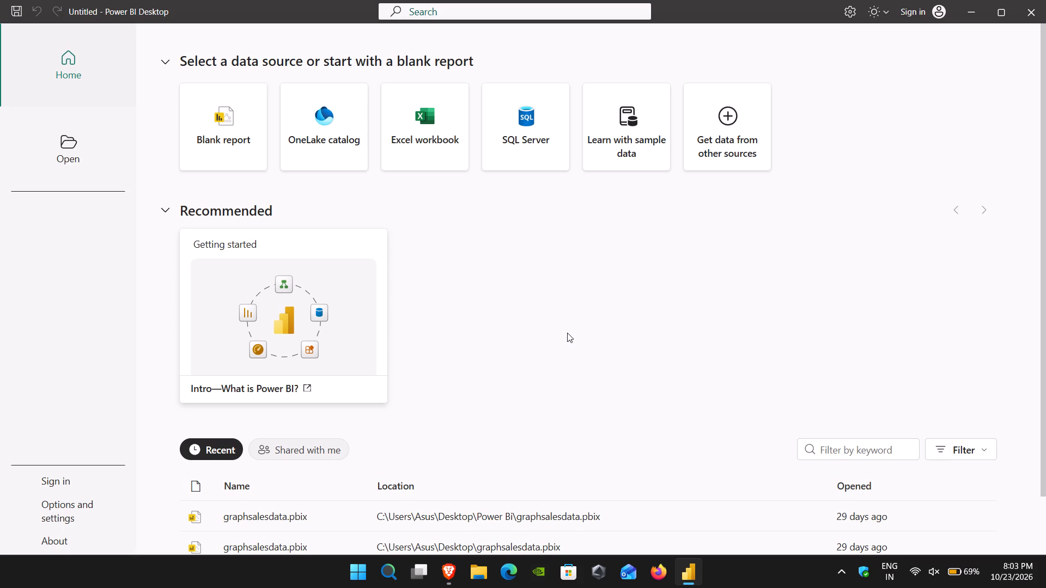
{"action": "double_click", "coordinate": [234, 136]}
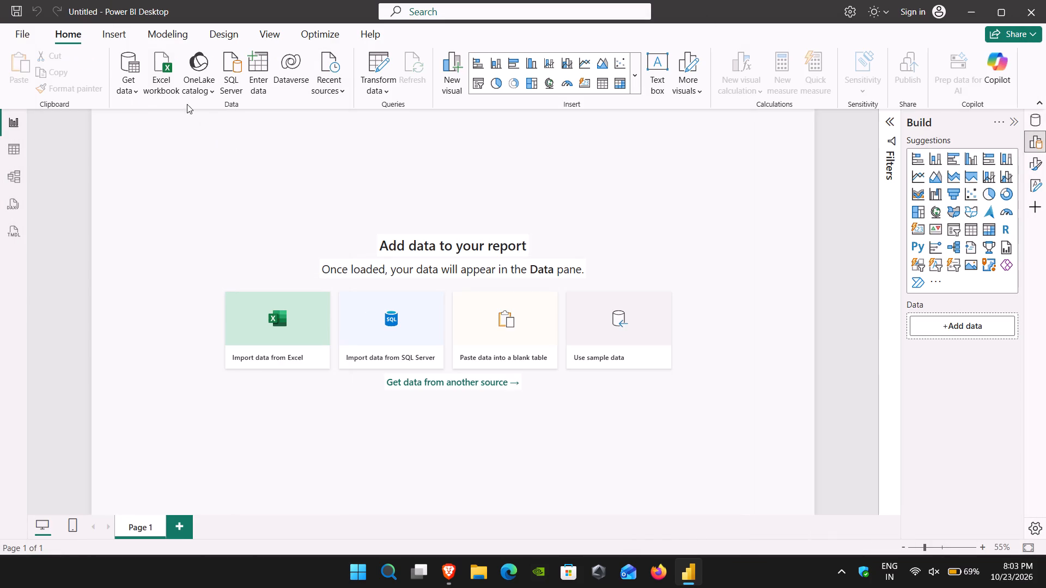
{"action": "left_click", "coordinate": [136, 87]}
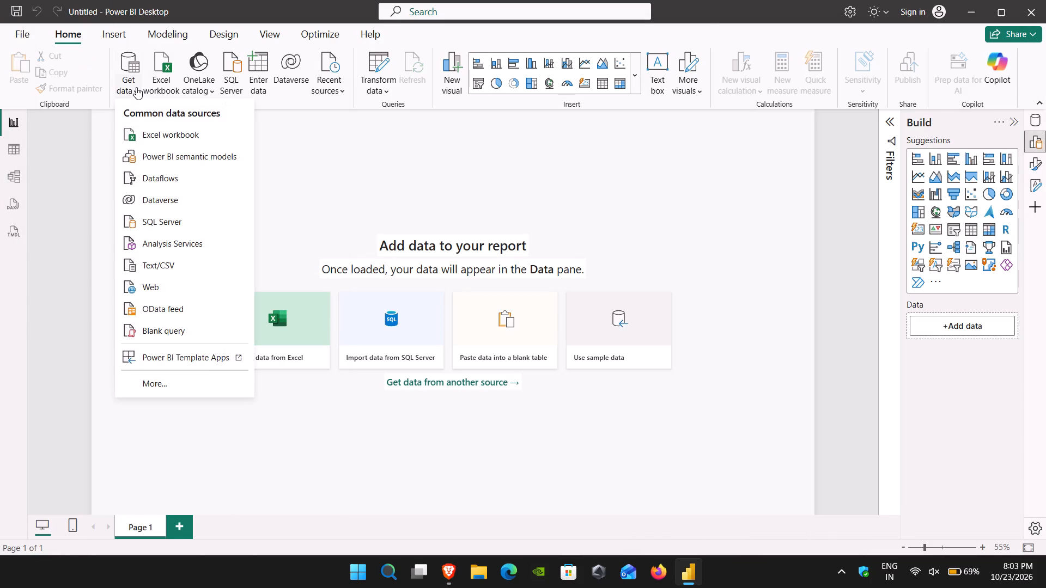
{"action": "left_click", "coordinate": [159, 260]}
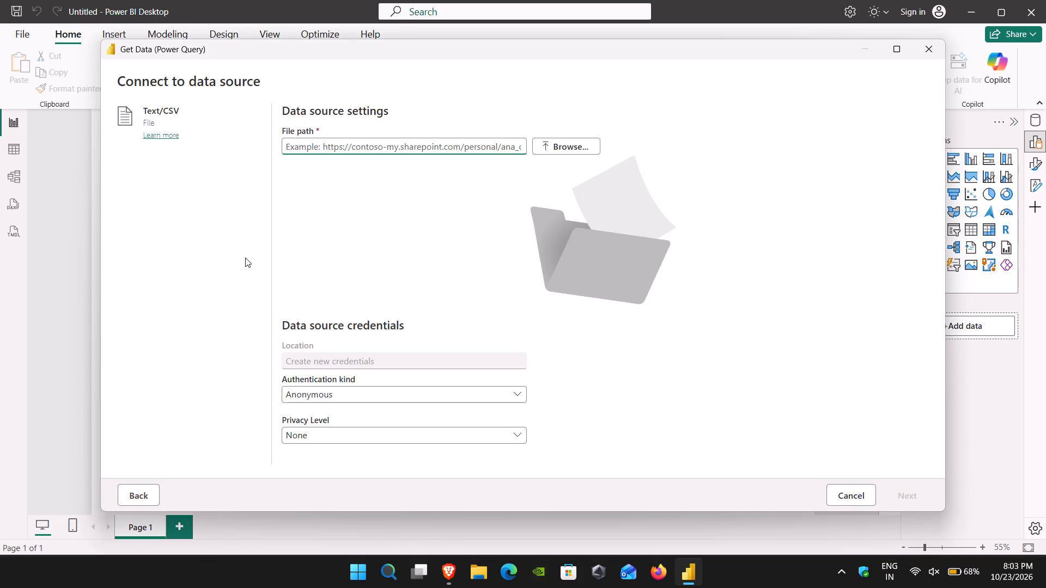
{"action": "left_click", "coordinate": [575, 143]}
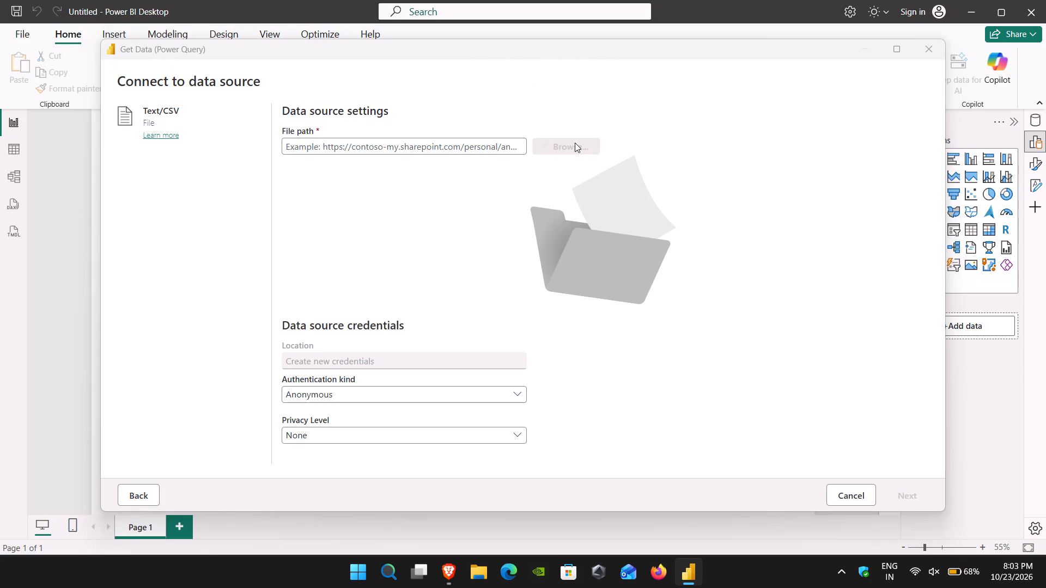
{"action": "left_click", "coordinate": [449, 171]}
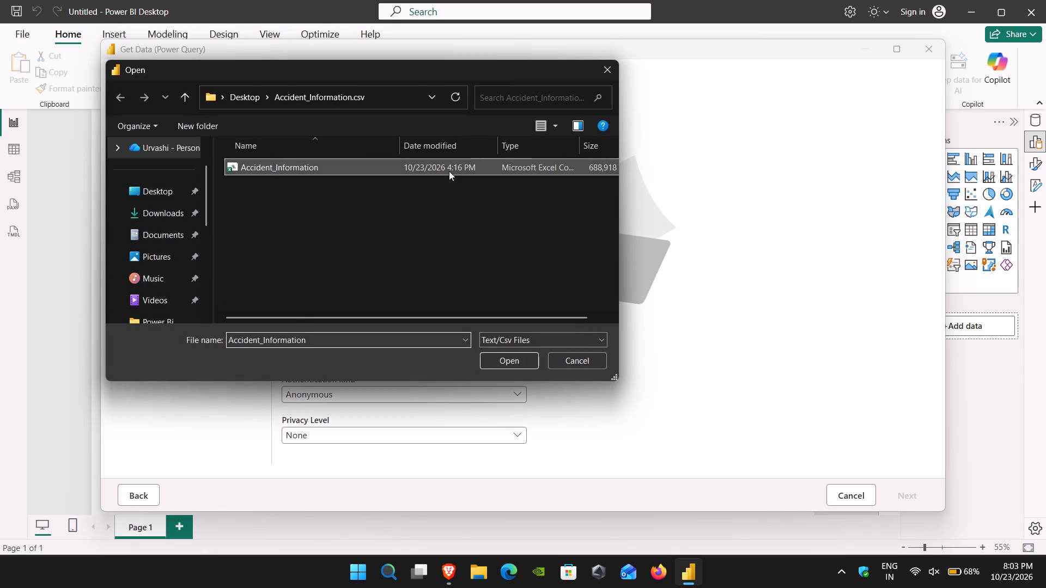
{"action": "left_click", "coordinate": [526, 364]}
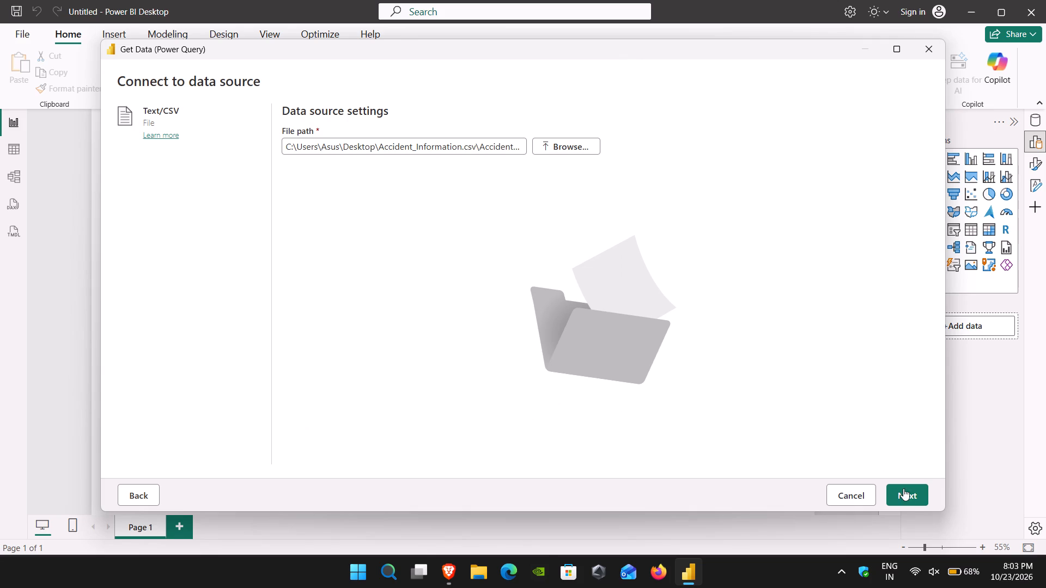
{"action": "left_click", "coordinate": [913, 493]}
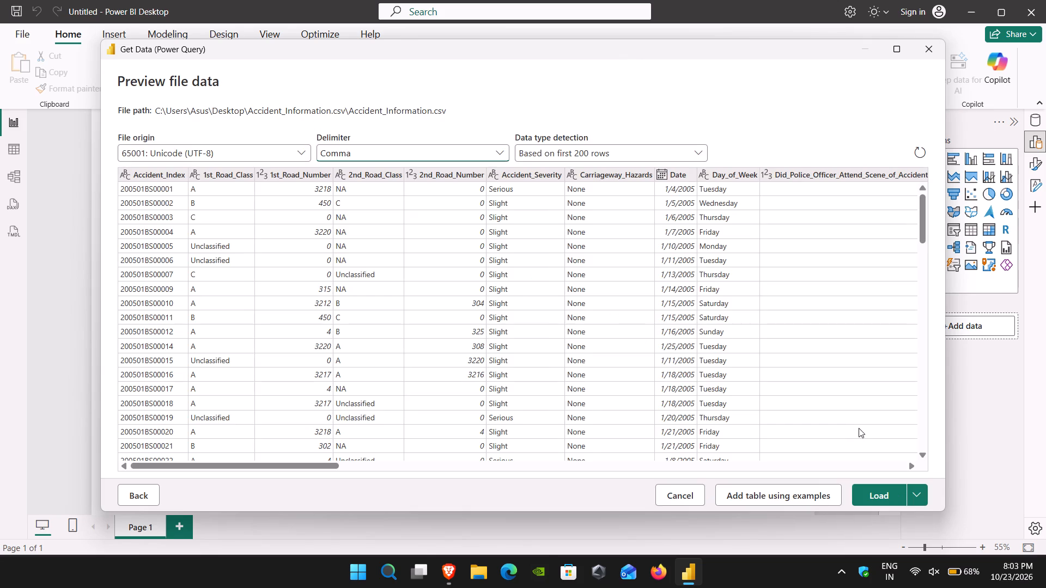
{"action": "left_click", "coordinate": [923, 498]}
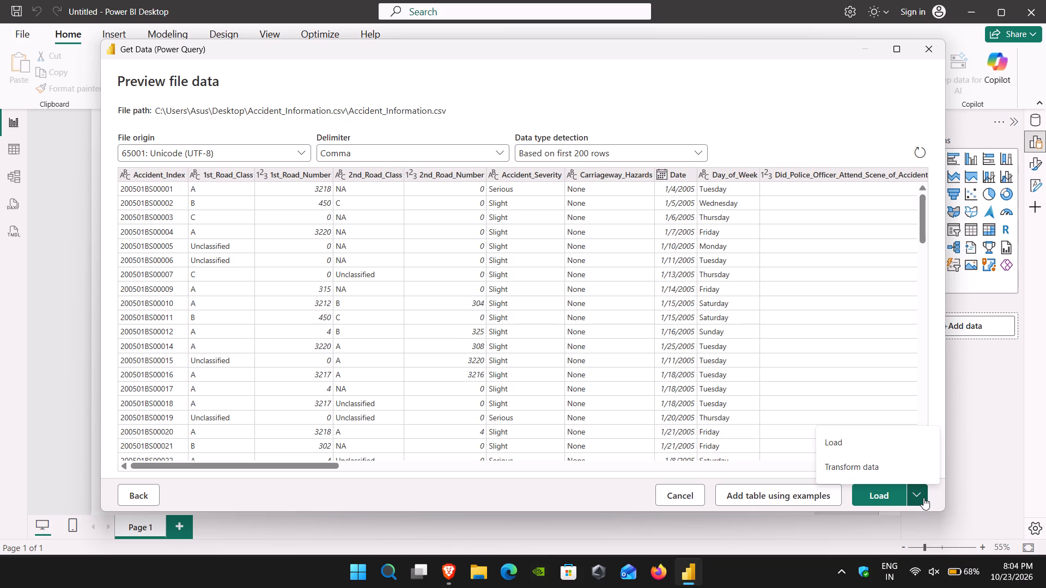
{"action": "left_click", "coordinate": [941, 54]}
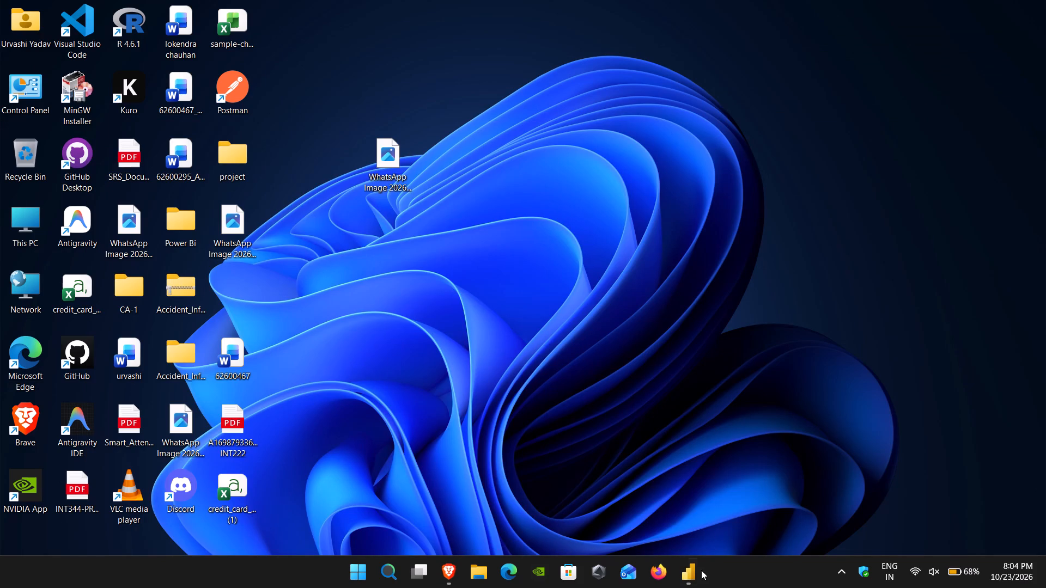
Browse the drives in This PC, looking into the OS (C:) drive.
{"action": "double_click", "coordinate": [25, 213]}
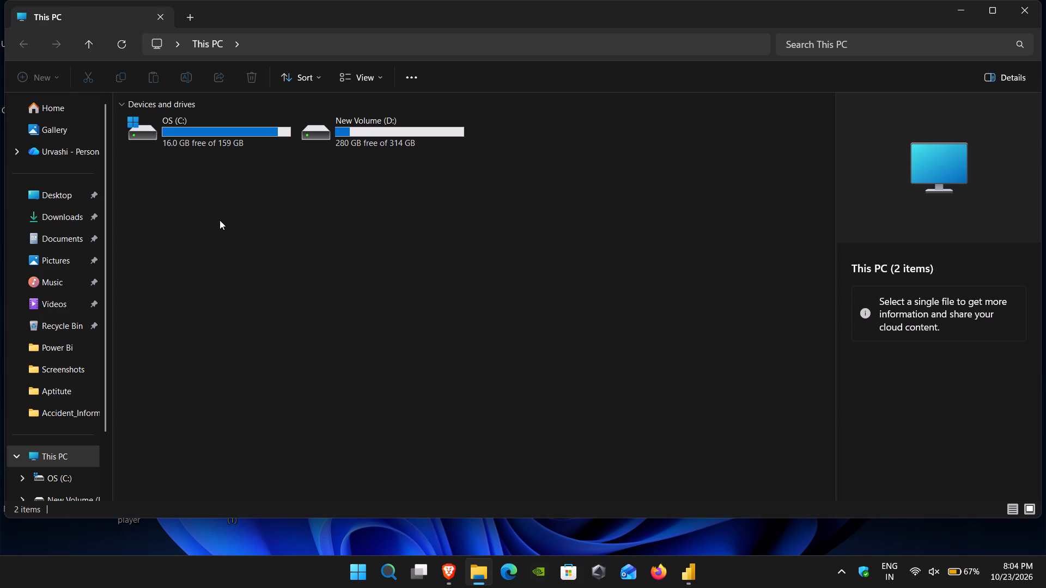
{"action": "scroll", "coordinate": [243, 320], "scroll_direction": "right", "scroll_amount": 1}
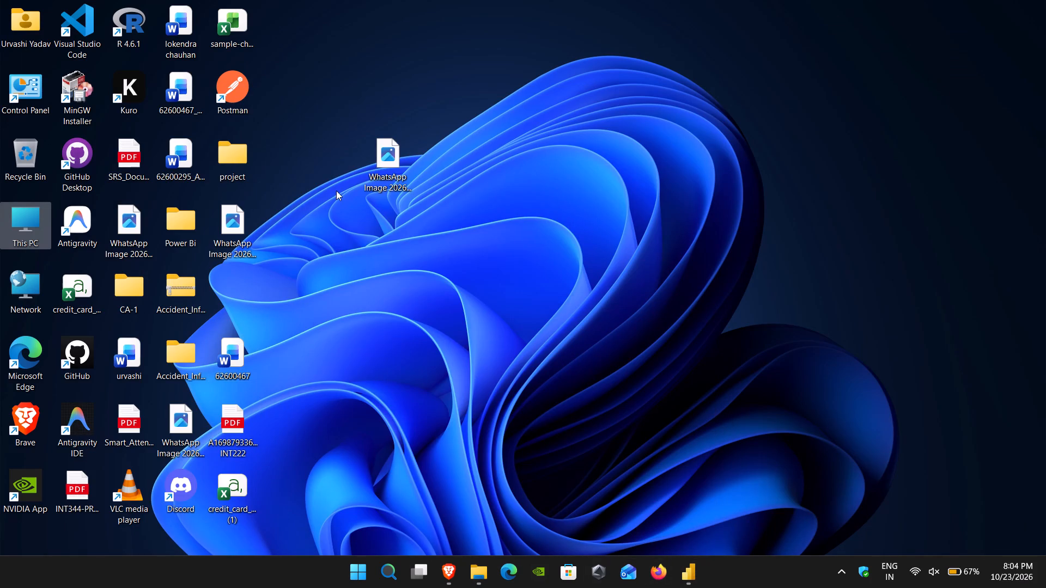
{"action": "double_click", "coordinate": [33, 224]}
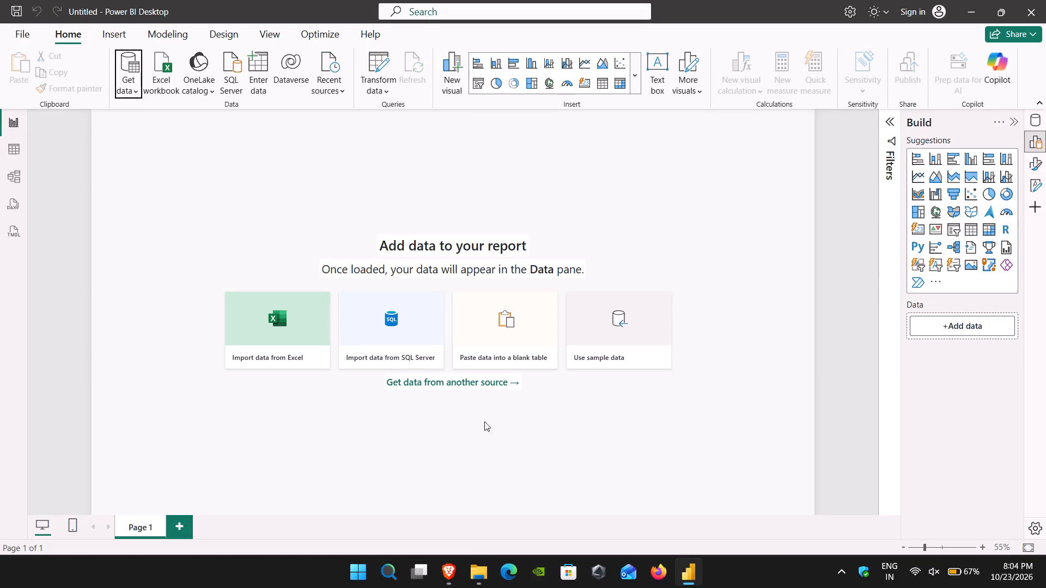
{"action": "left_click", "coordinate": [572, 328]}
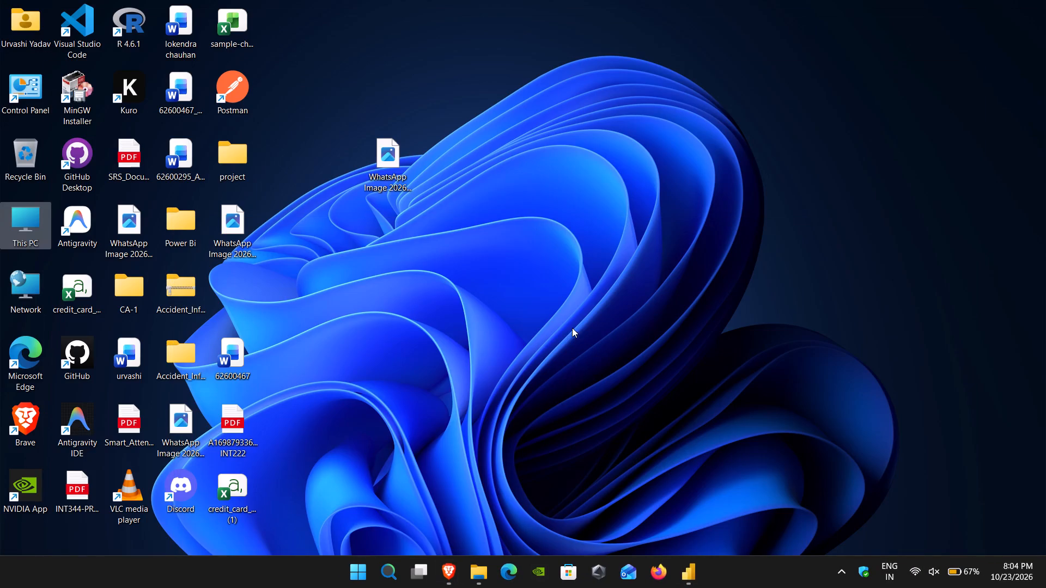
{"action": "double_click", "coordinate": [24, 231]}
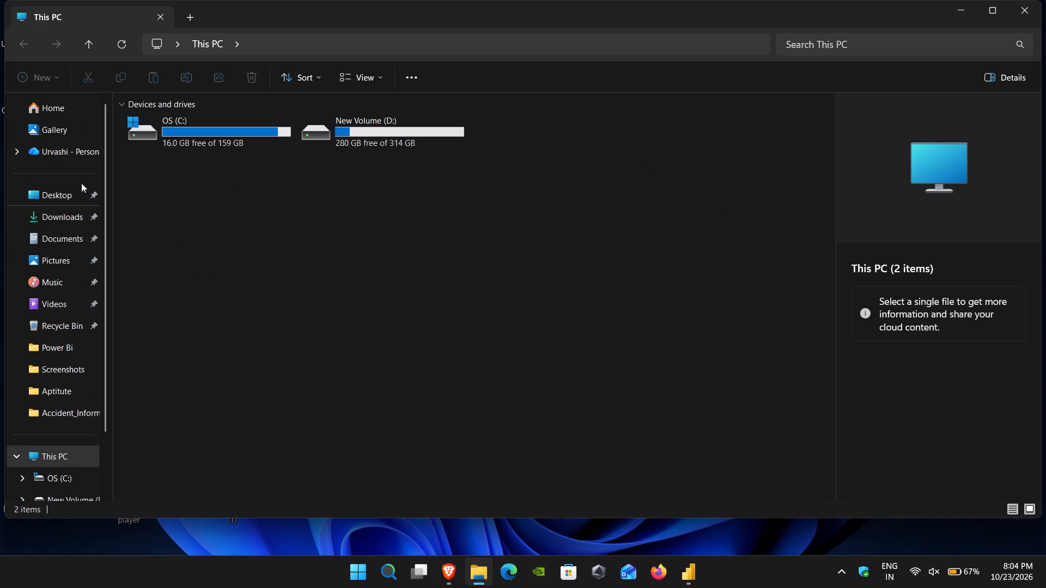
{"action": "double_click", "coordinate": [222, 137]}
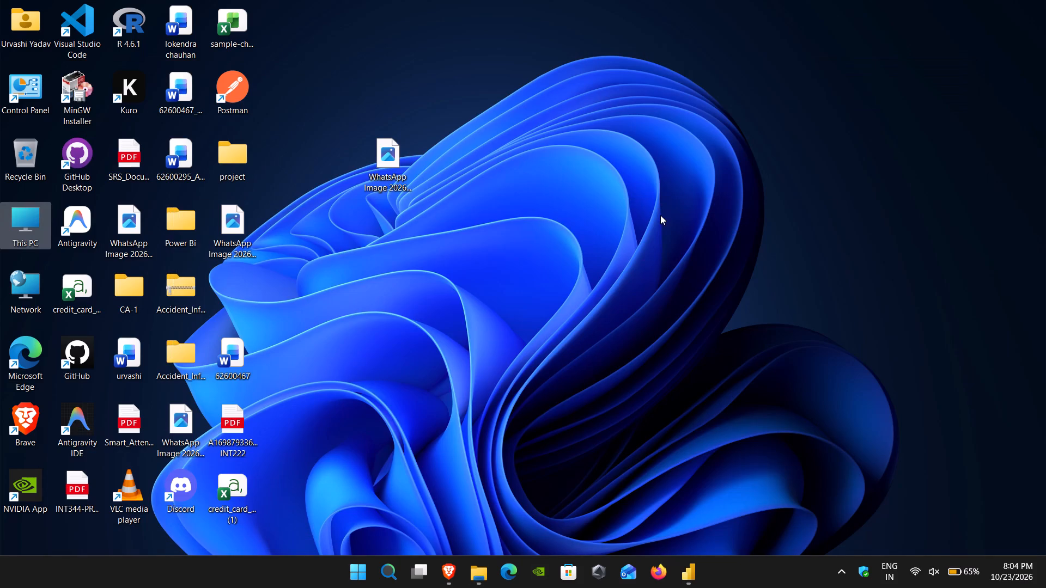
Switch to Power BI Desktop and bring the Desktop's credit_card_fraud_10k CSV file into a maximised Power Query Editor for transformation.
{"action": "left_click", "coordinate": [691, 566]}
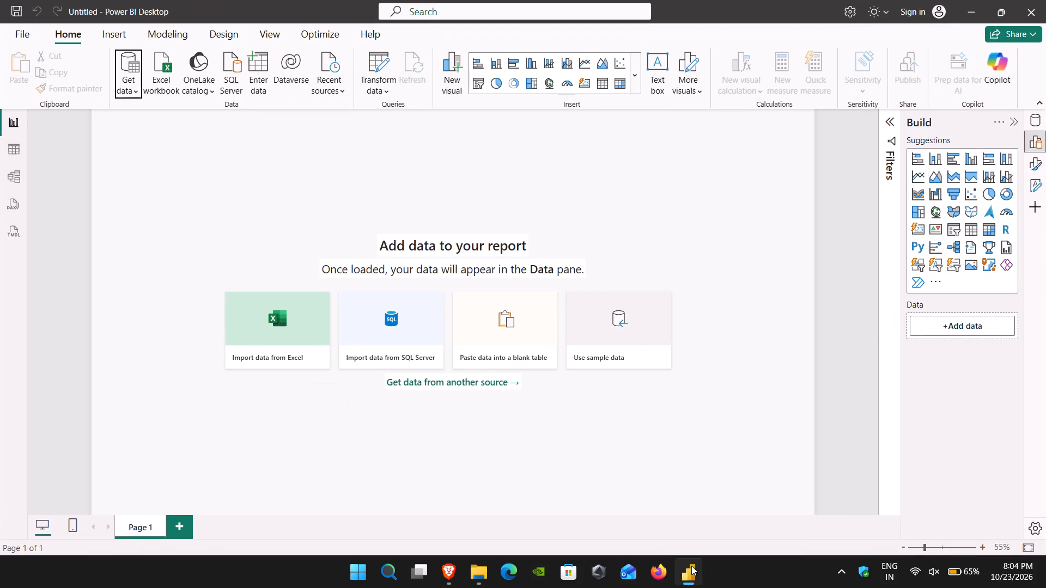
{"action": "left_click", "coordinate": [134, 88]}
{"action": "left_click", "coordinate": [167, 259]}
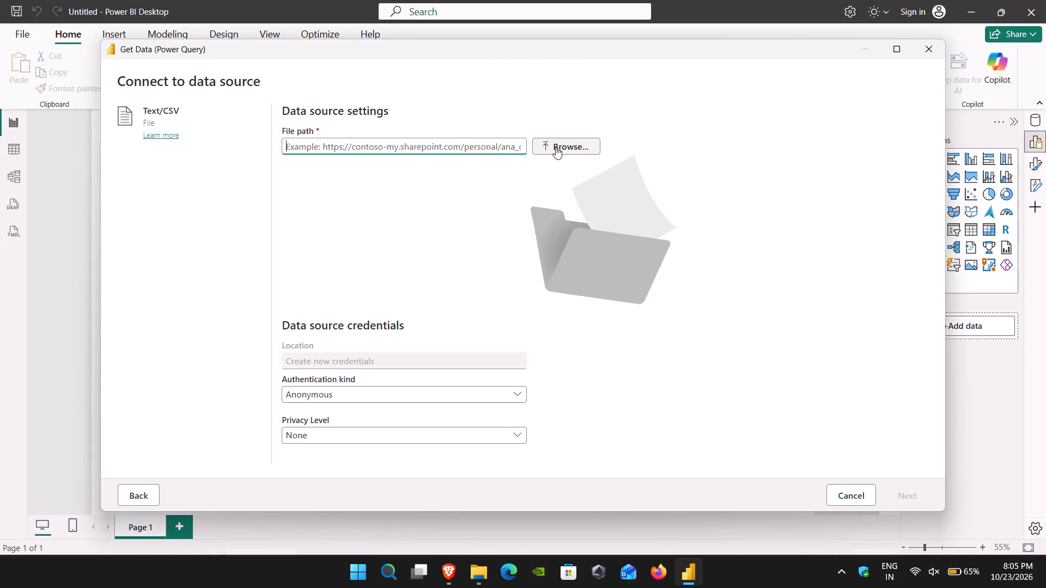
{"action": "left_click", "coordinate": [556, 147]}
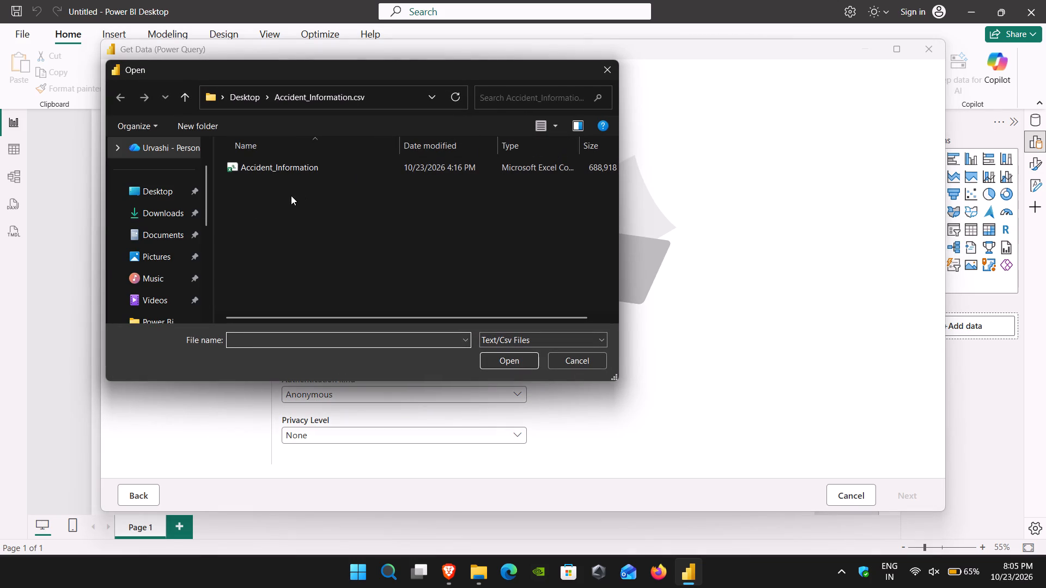
{"action": "double_click", "coordinate": [161, 187]}
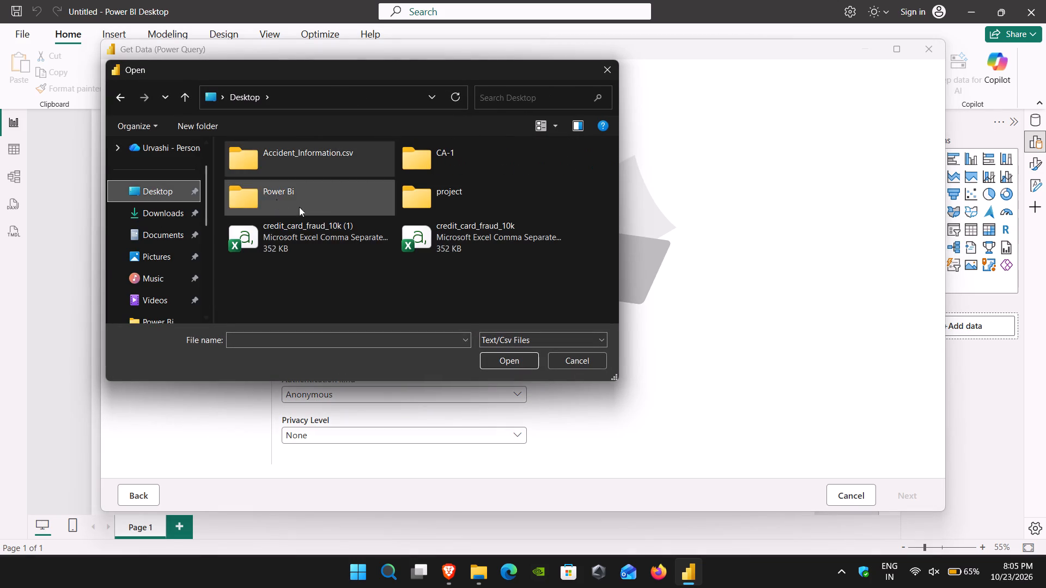
{"action": "left_click", "coordinate": [478, 237]}
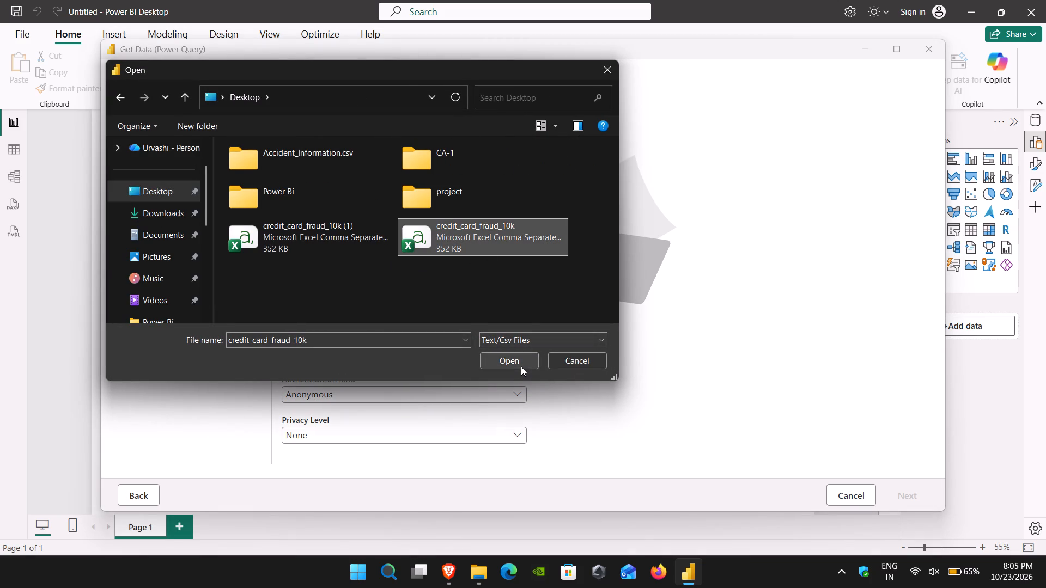
{"action": "left_click", "coordinate": [521, 366]}
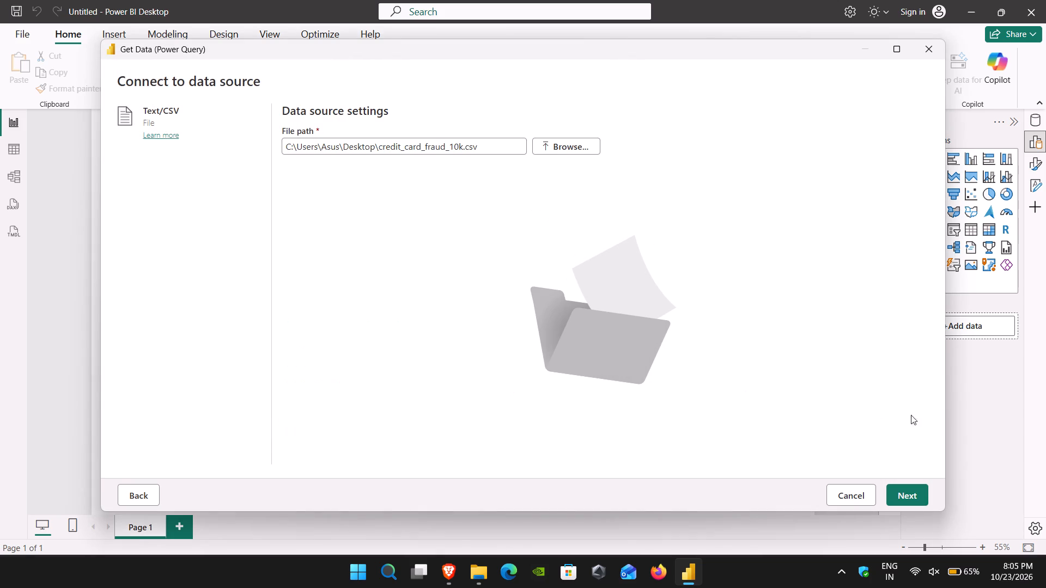
{"action": "left_click", "coordinate": [919, 487]}
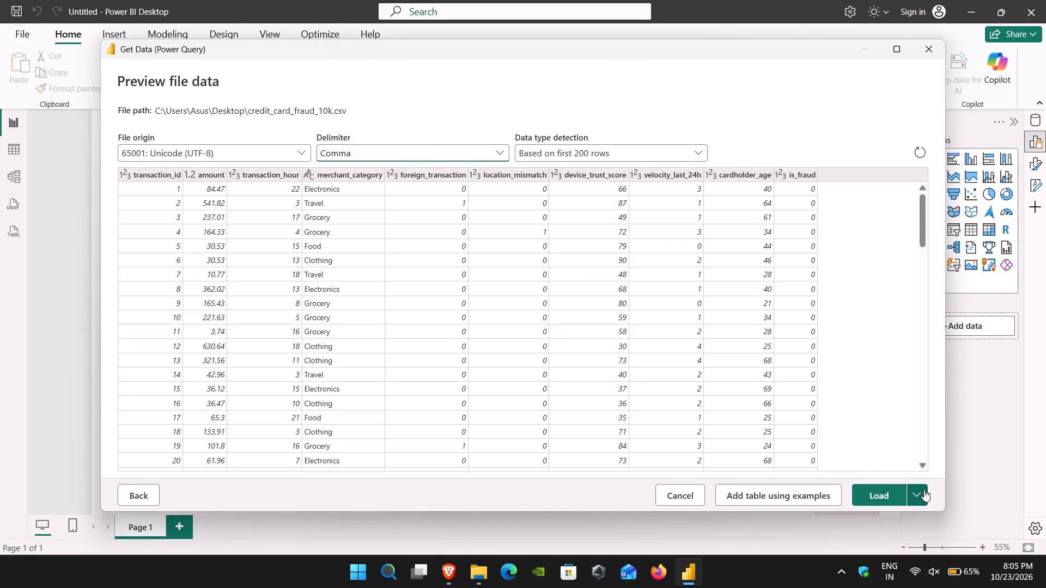
{"action": "left_click", "coordinate": [924, 489]}
{"action": "left_click", "coordinate": [885, 474]}
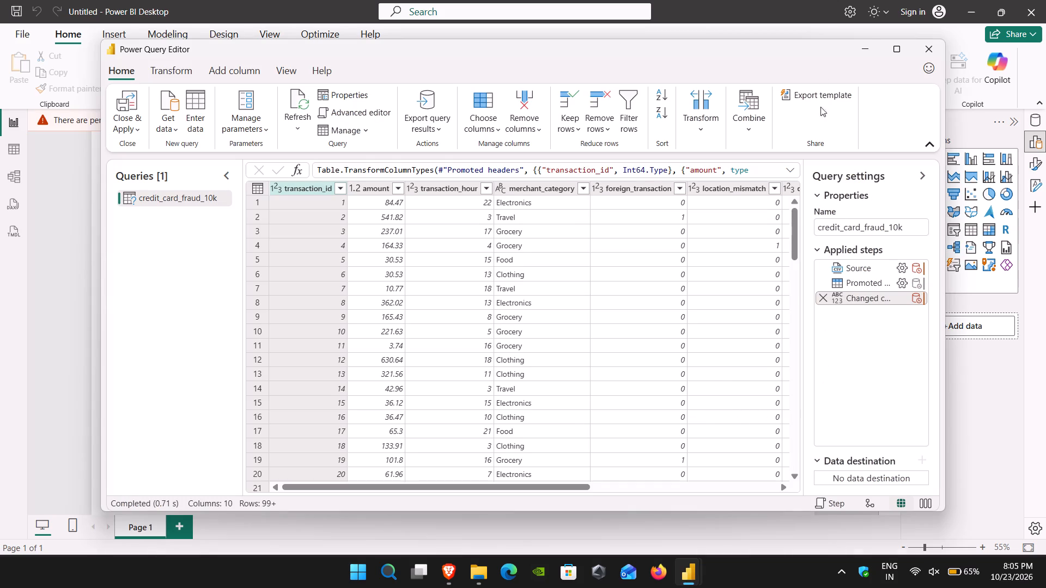
{"action": "left_click", "coordinate": [899, 44]}
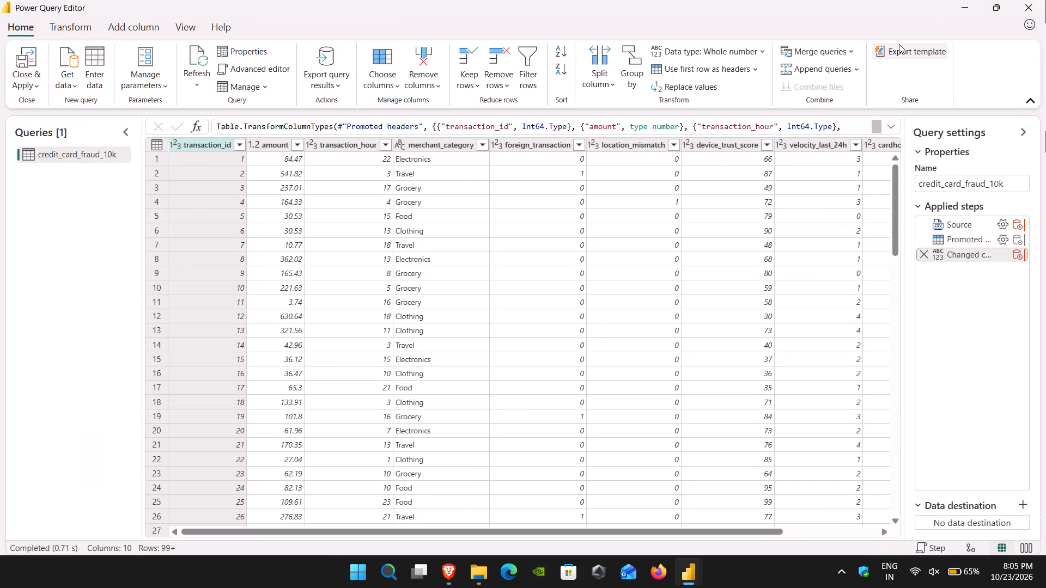
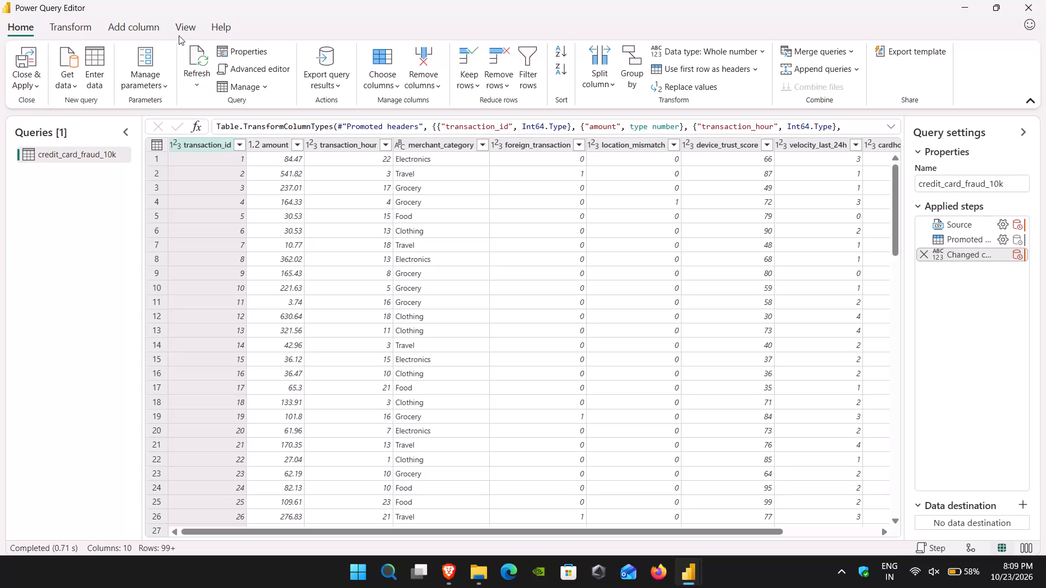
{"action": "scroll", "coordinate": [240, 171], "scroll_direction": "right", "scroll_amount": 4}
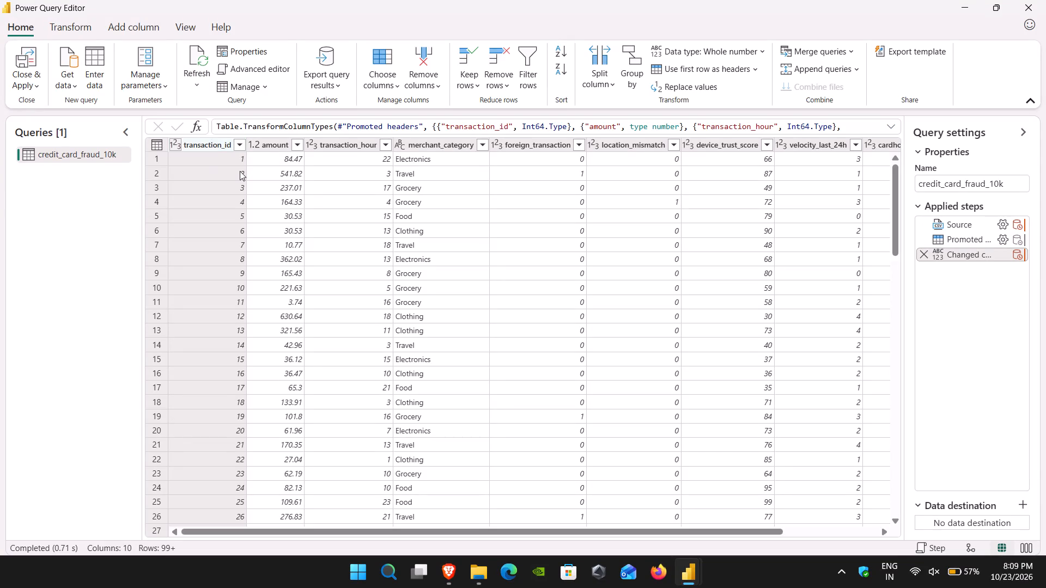
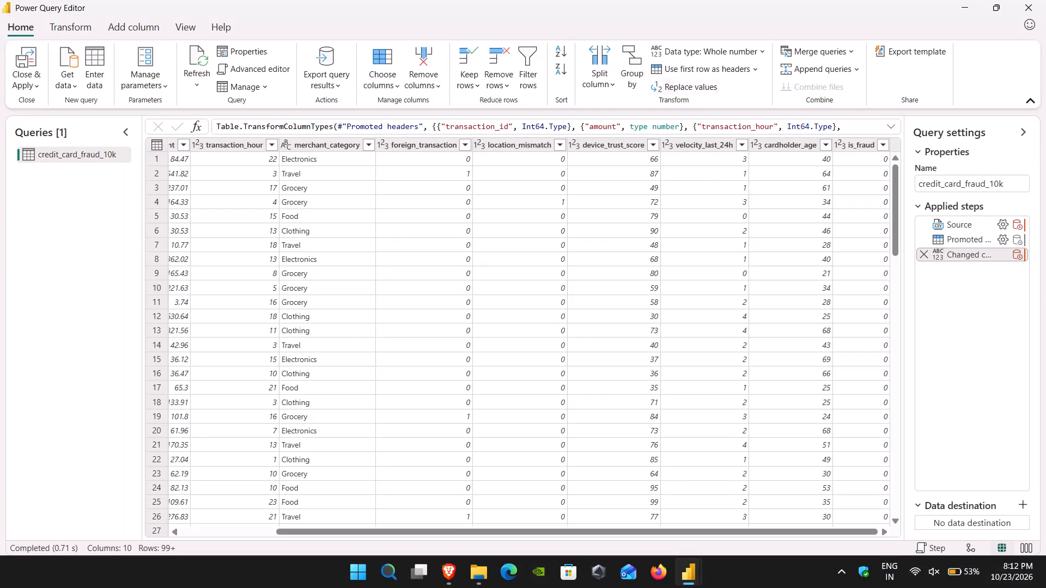
Set the transaction_id column's data type to Whole number.
{"action": "scroll", "coordinate": [235, 213], "scroll_direction": "right", "scroll_amount": 4}
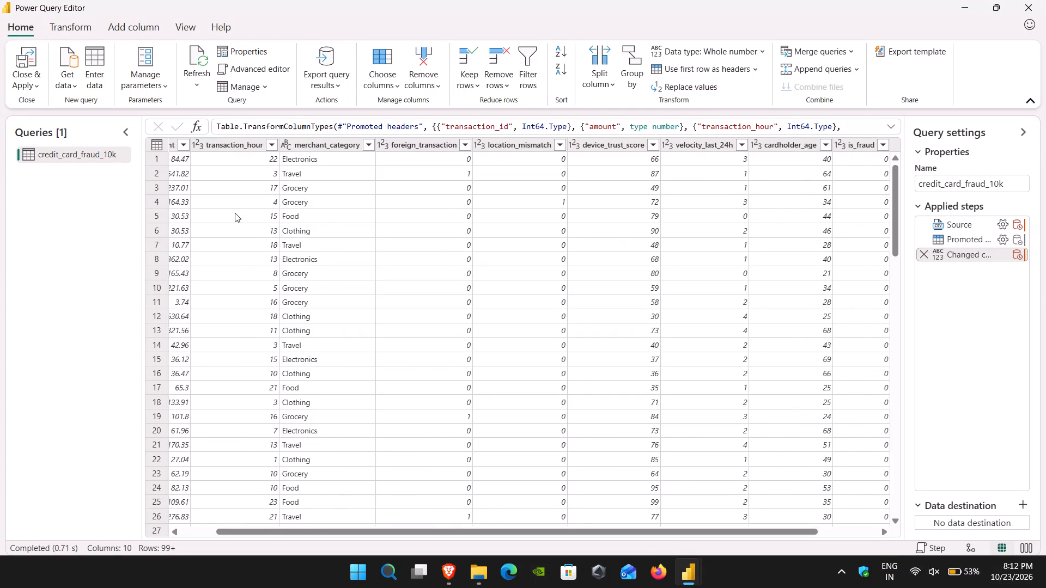
{"action": "scroll", "coordinate": [235, 213], "scroll_direction": "right", "scroll_amount": 5}
{"action": "left_click", "coordinate": [173, 143]}
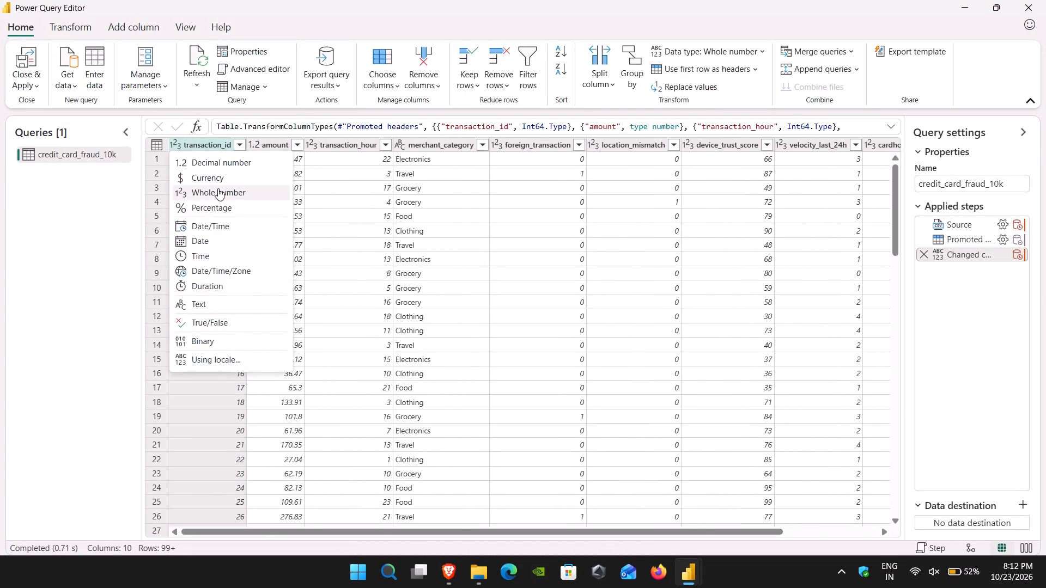
{"action": "left_click", "coordinate": [218, 188]}
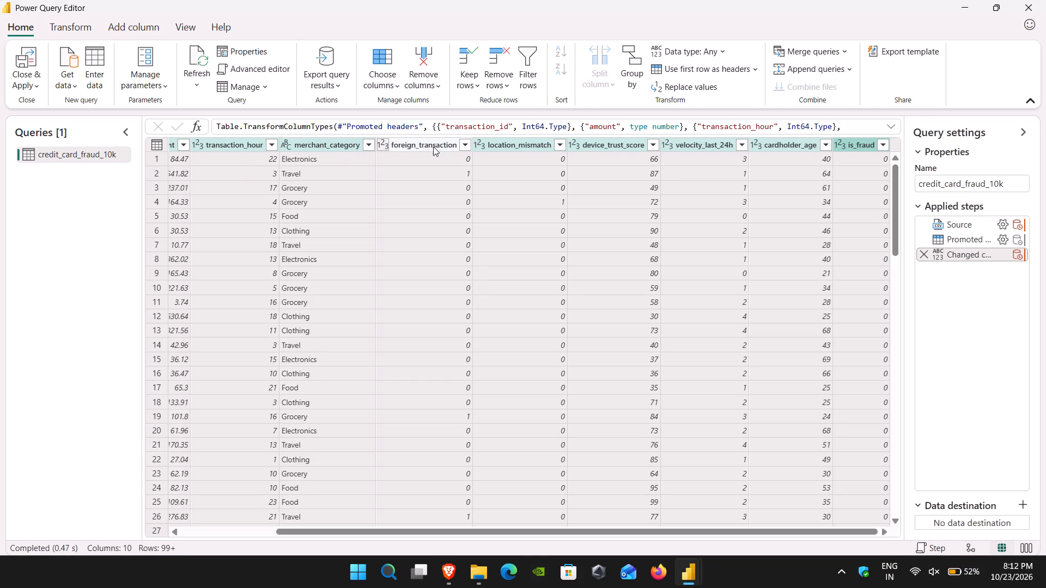
Set the transaction_hour column's data type to Whole number.
{"action": "scroll", "coordinate": [548, 179], "scroll_direction": "left", "scroll_amount": 2}
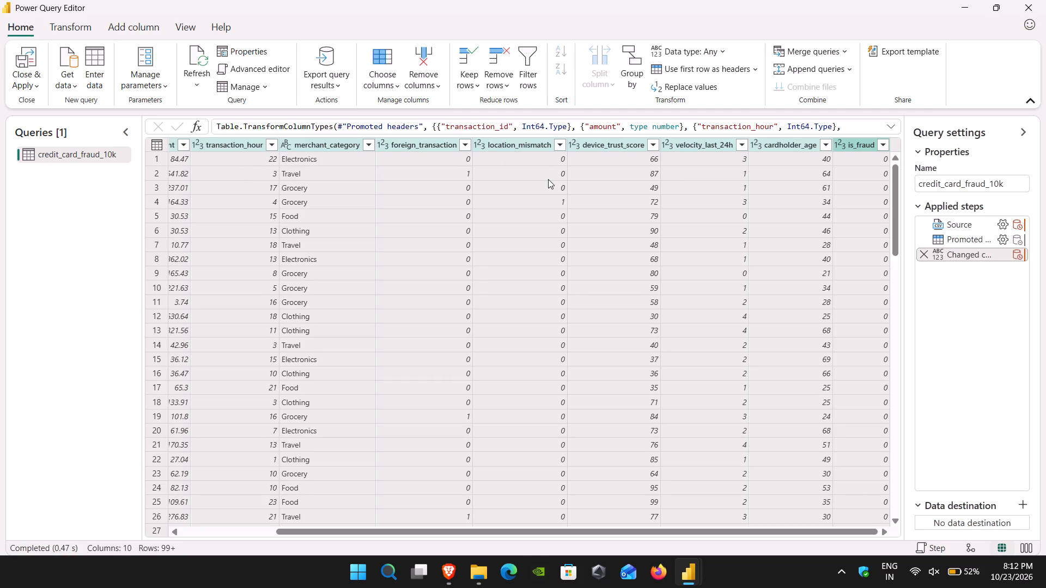
{"action": "scroll", "coordinate": [548, 179], "scroll_direction": "left", "scroll_amount": 2}
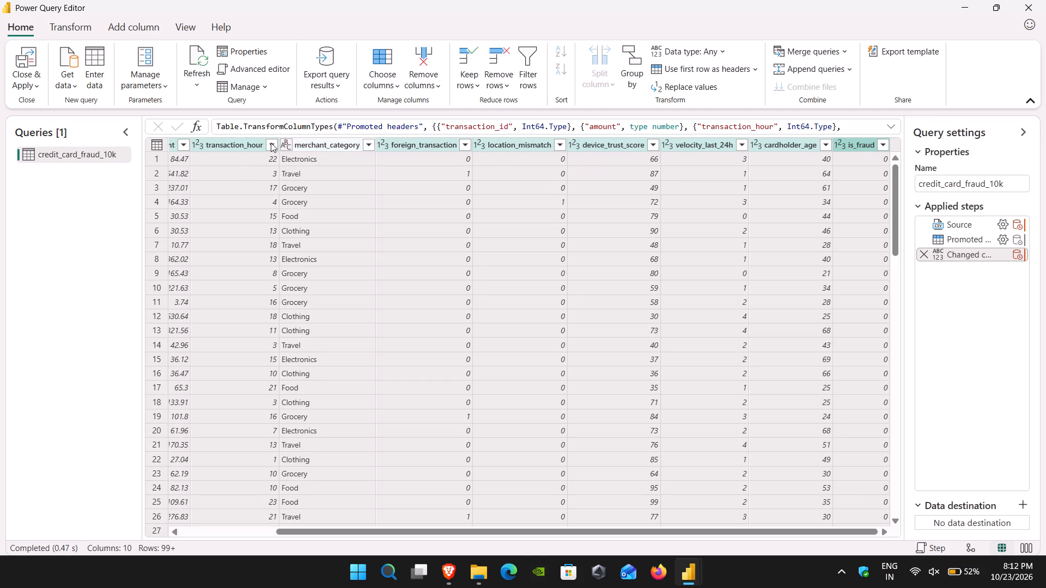
{"action": "left_click", "coordinate": [197, 138]}
{"action": "left_click", "coordinate": [234, 187]}
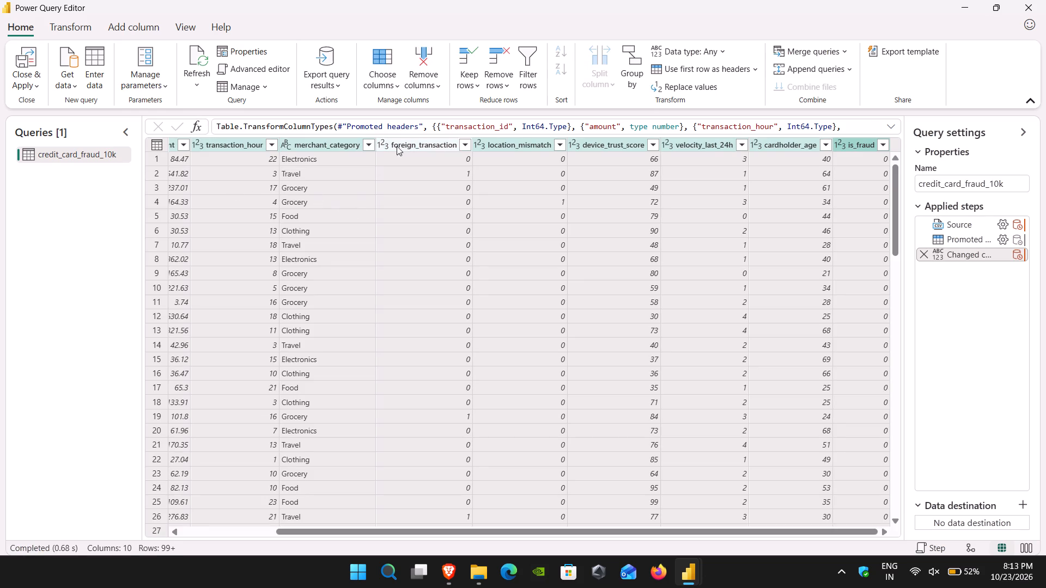
Set the amount column's data type to Decimal number.
{"action": "scroll", "coordinate": [639, 166], "scroll_direction": "left", "scroll_amount": 2}
{"action": "scroll", "coordinate": [639, 166], "scroll_direction": "down", "scroll_amount": 1}
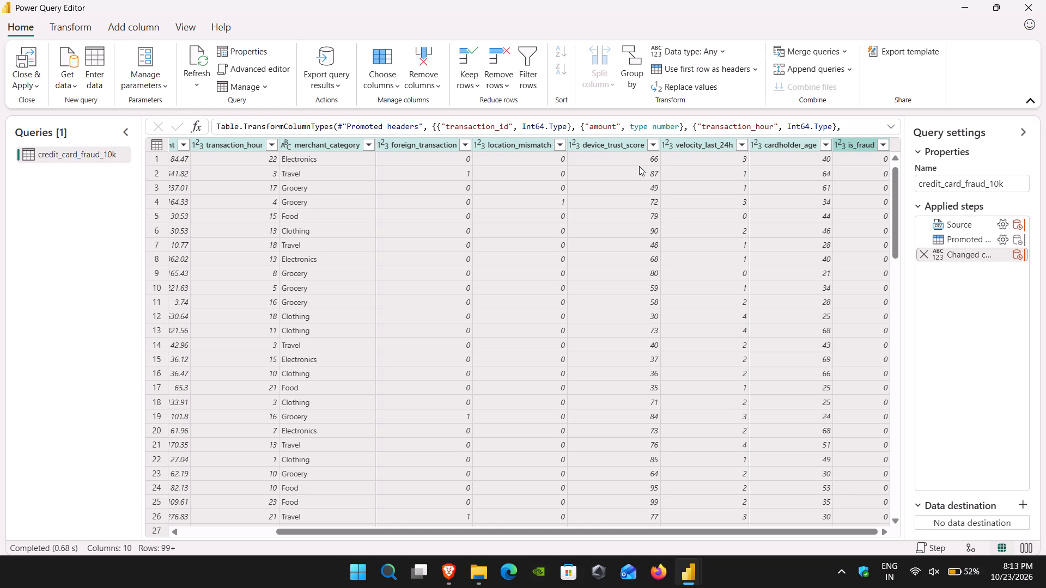
{"action": "scroll", "coordinate": [639, 166], "scroll_direction": "down", "scroll_amount": 2}
{"action": "scroll", "coordinate": [639, 166], "scroll_direction": "right", "scroll_amount": 3}
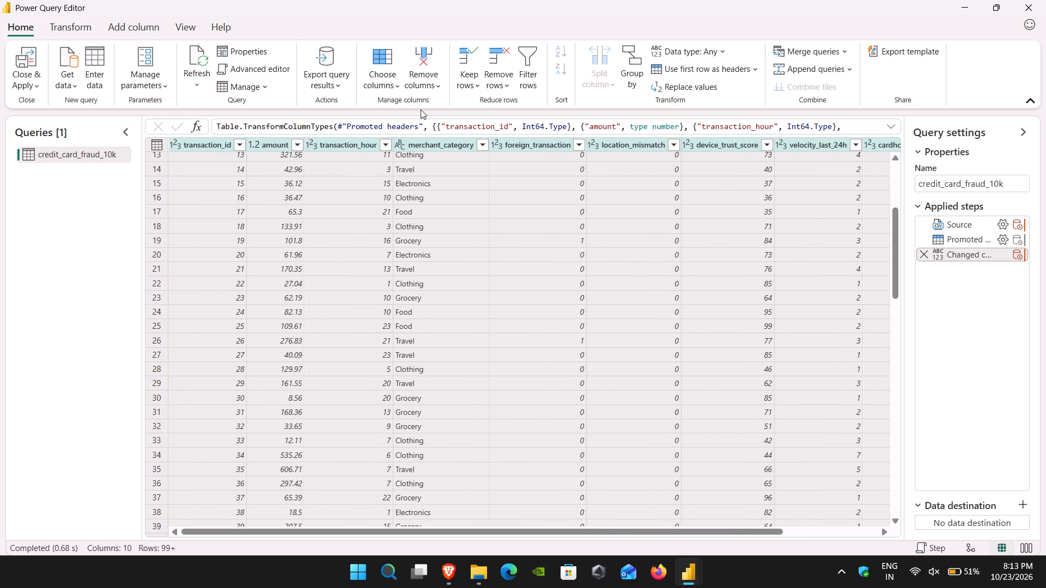
{"action": "left_click", "coordinate": [252, 138]}
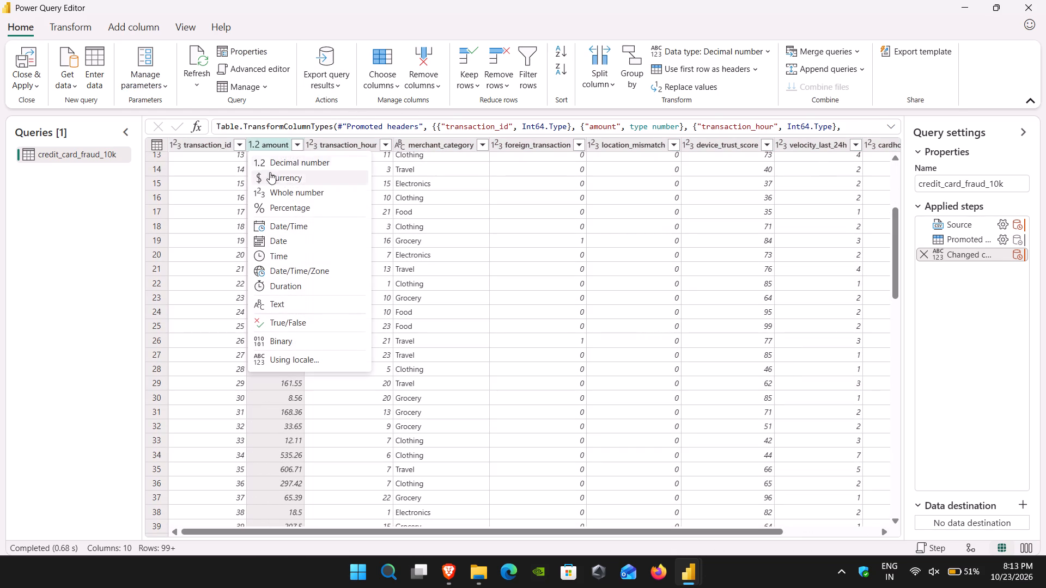
{"action": "left_click", "coordinate": [280, 161]}
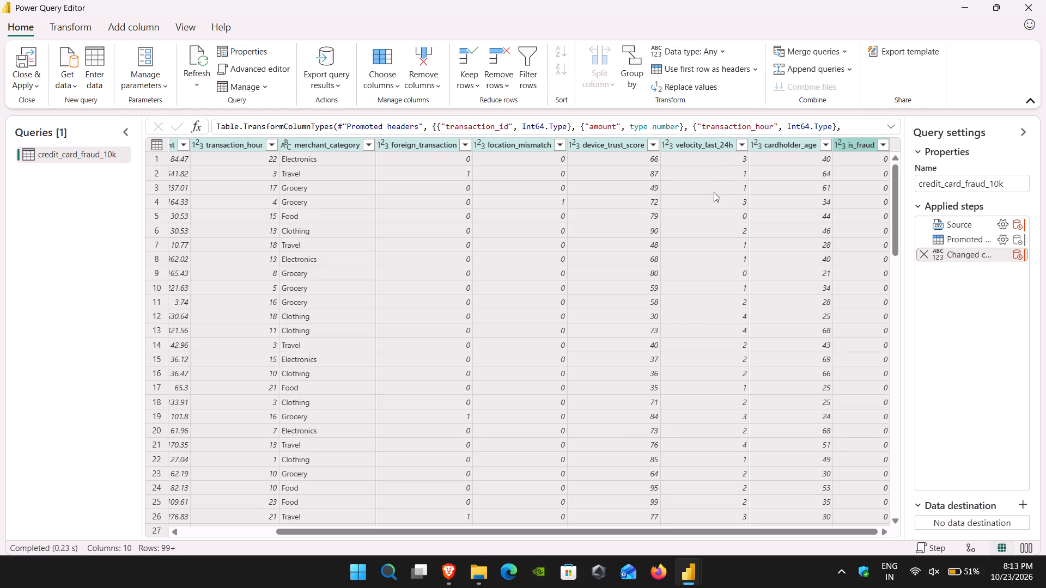
Set the merchant_category column's data type to Text.
{"action": "left_click", "coordinate": [288, 146]}
{"action": "double_click", "coordinate": [321, 300]}
Set the foreign_transaction column's data type to Whole number.
{"action": "left_click", "coordinate": [381, 146]}
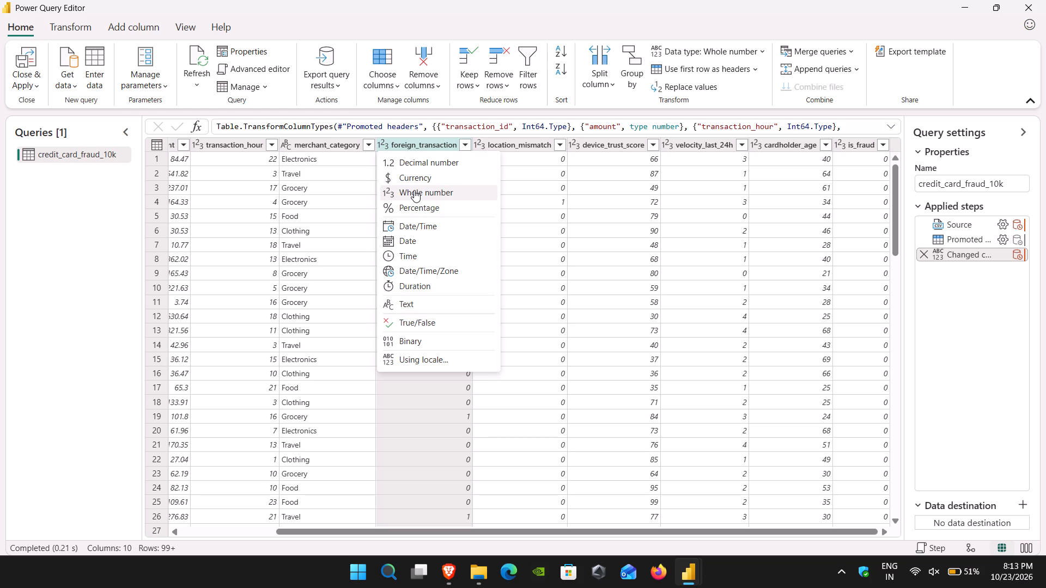
{"action": "left_click", "coordinate": [414, 190]}
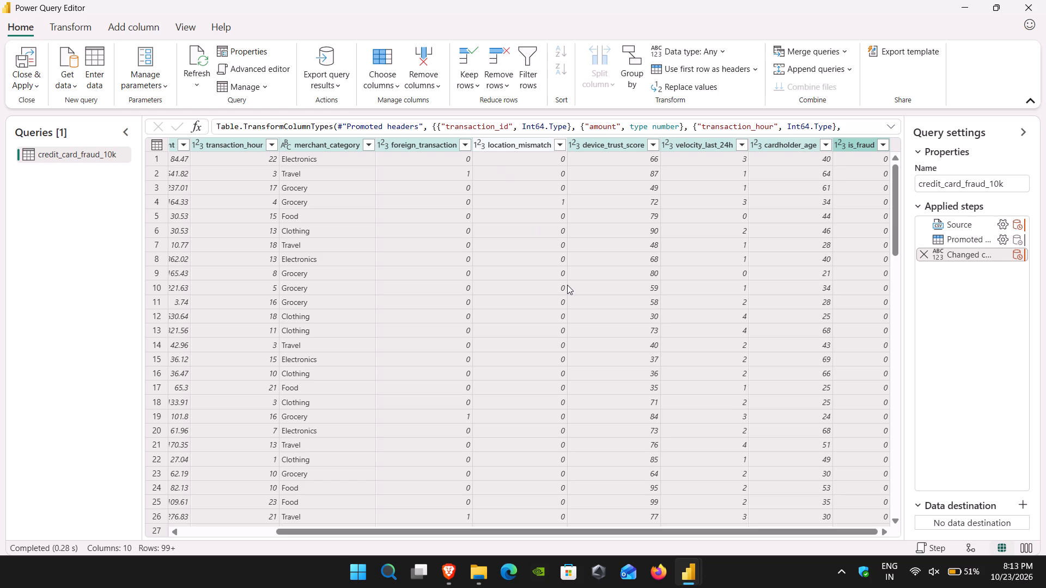
Set the velocity_last_24h column's data type to Whole number.
{"action": "scroll", "coordinate": [567, 285], "scroll_direction": "left", "scroll_amount": 2}
{"action": "left_click", "coordinate": [667, 146]}
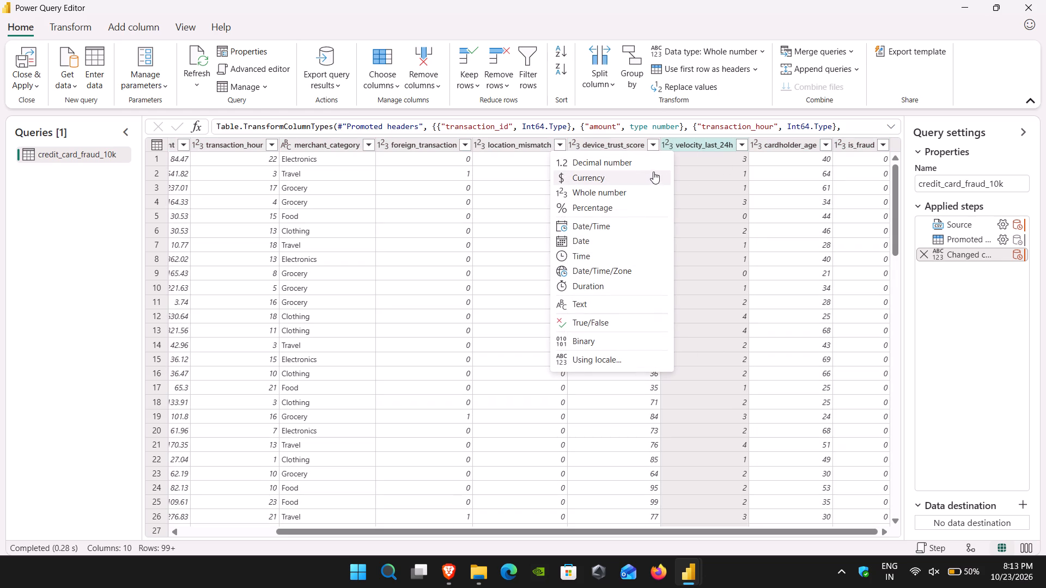
{"action": "left_click", "coordinate": [636, 192]}
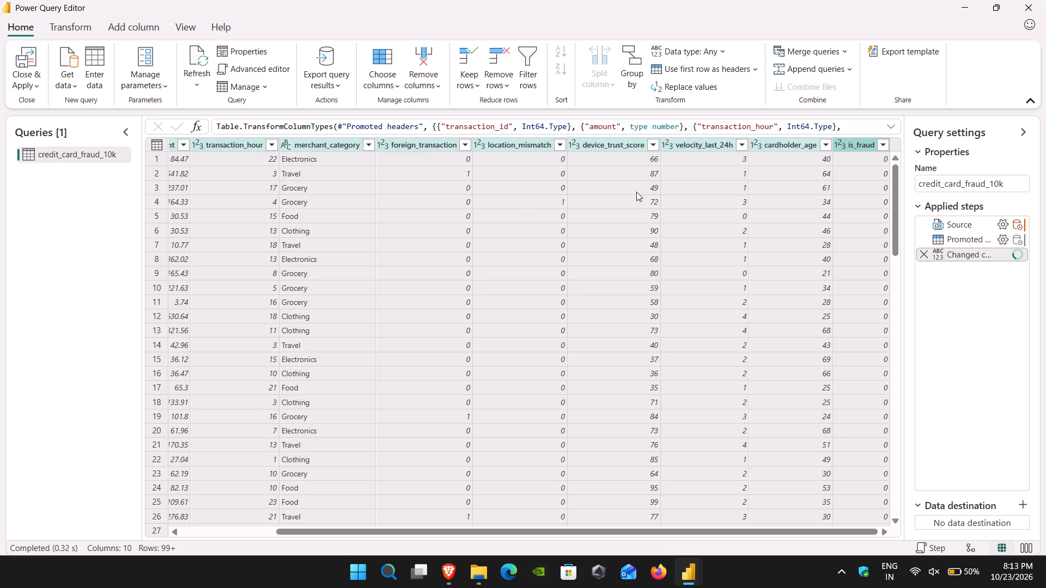
Select the is_fraud column and examine its data type and values down the rows.
{"action": "scroll", "coordinate": [818, 155], "scroll_direction": "left", "scroll_amount": 1}
{"action": "left_click", "coordinate": [851, 145]}
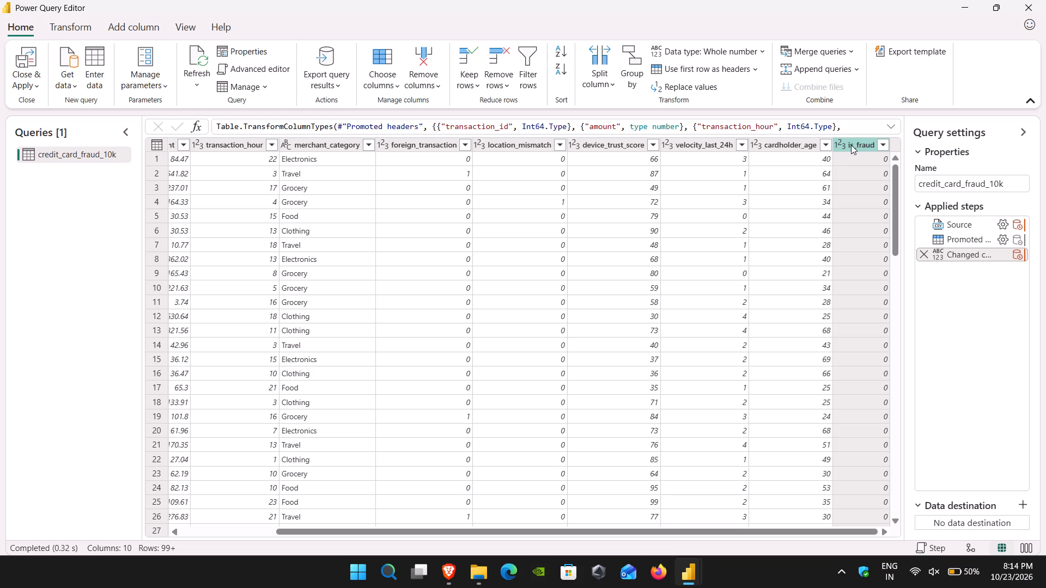
{"action": "left_click", "coordinate": [851, 145]}
{"action": "scroll", "coordinate": [851, 145], "scroll_direction": "left", "scroll_amount": 1}
{"action": "scroll", "coordinate": [898, 413], "scroll_direction": "down", "scroll_amount": 7}
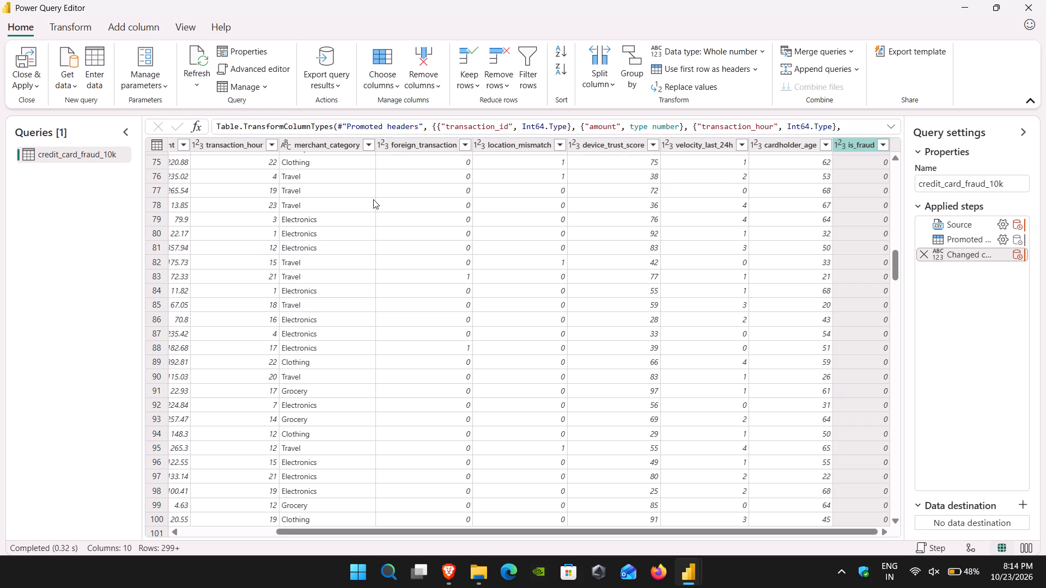
Bring up the viewing options for the query's data preview.
{"action": "left_click", "coordinate": [177, 20]}
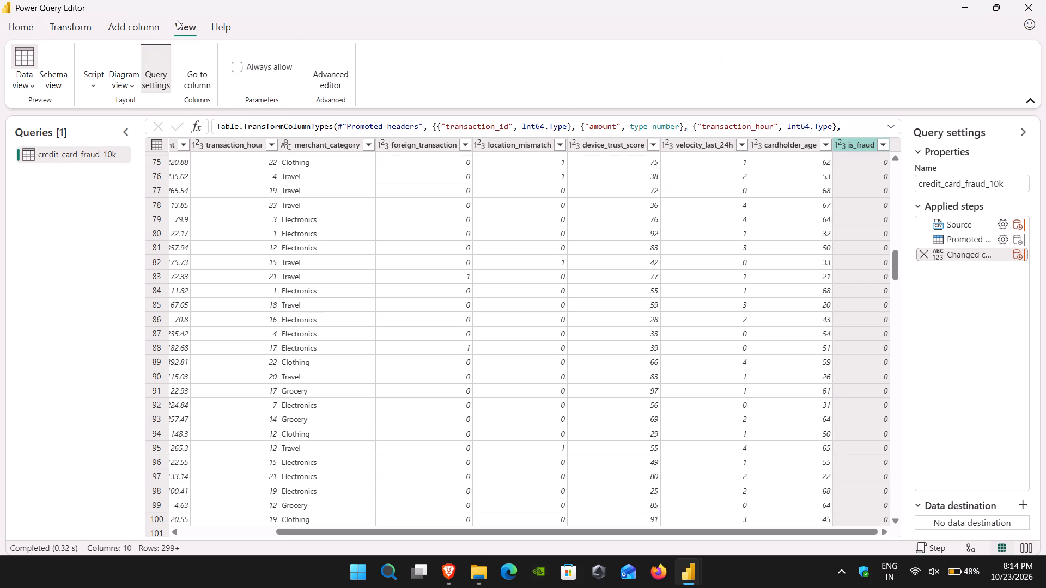
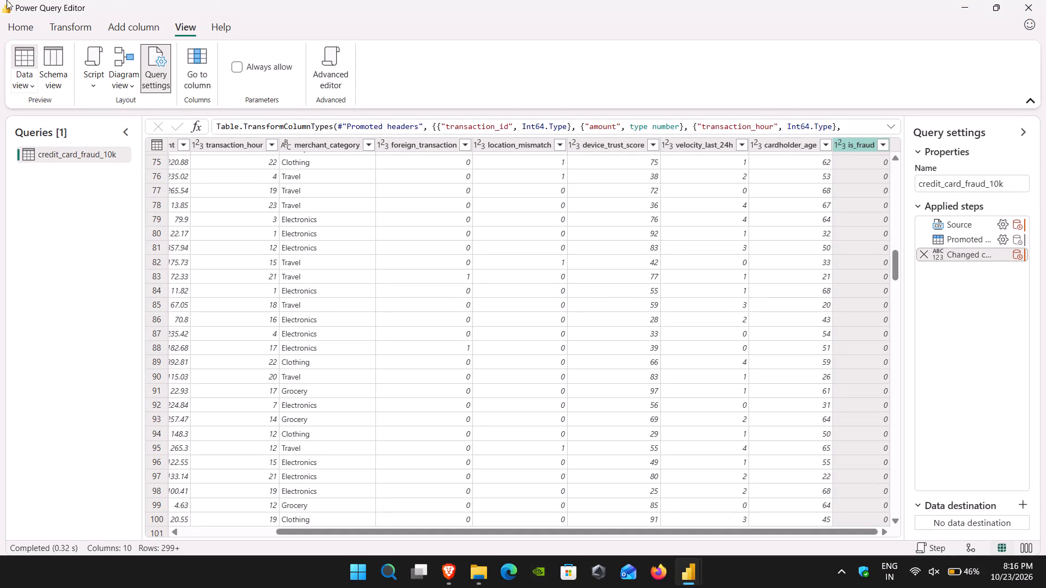
Close Power Query Editor and apply the credit_card_fraud_10k query changes to load the data into the report.
{"action": "left_click", "coordinate": [30, 27]}
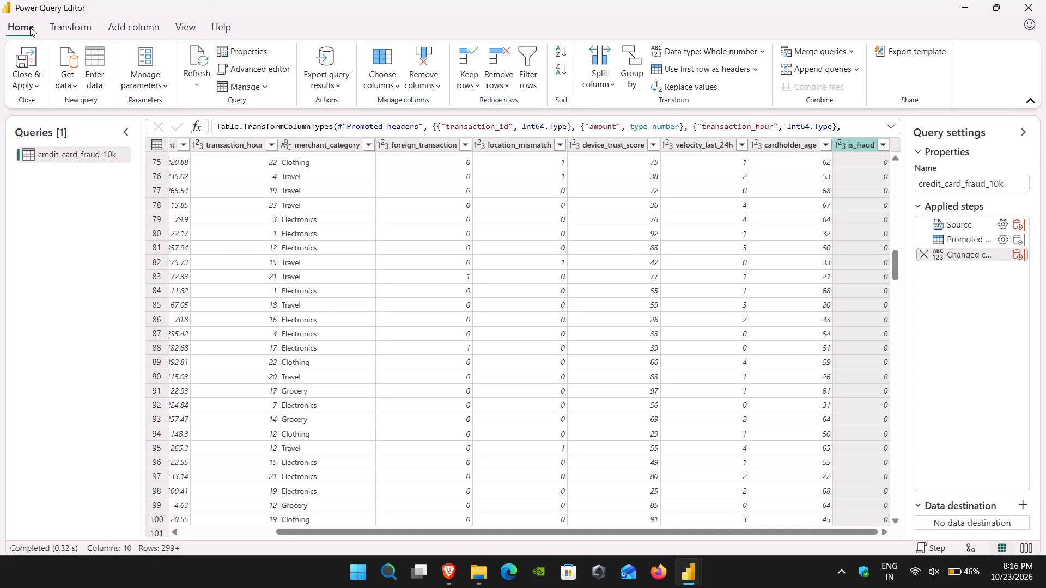
{"action": "left_click", "coordinate": [32, 95]}
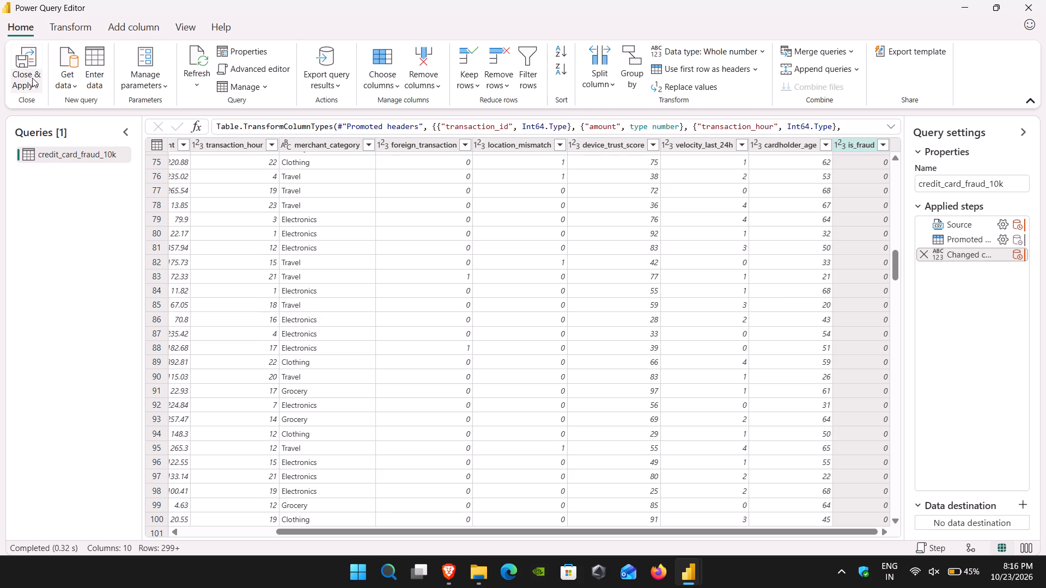
{"action": "left_click", "coordinate": [32, 81]}
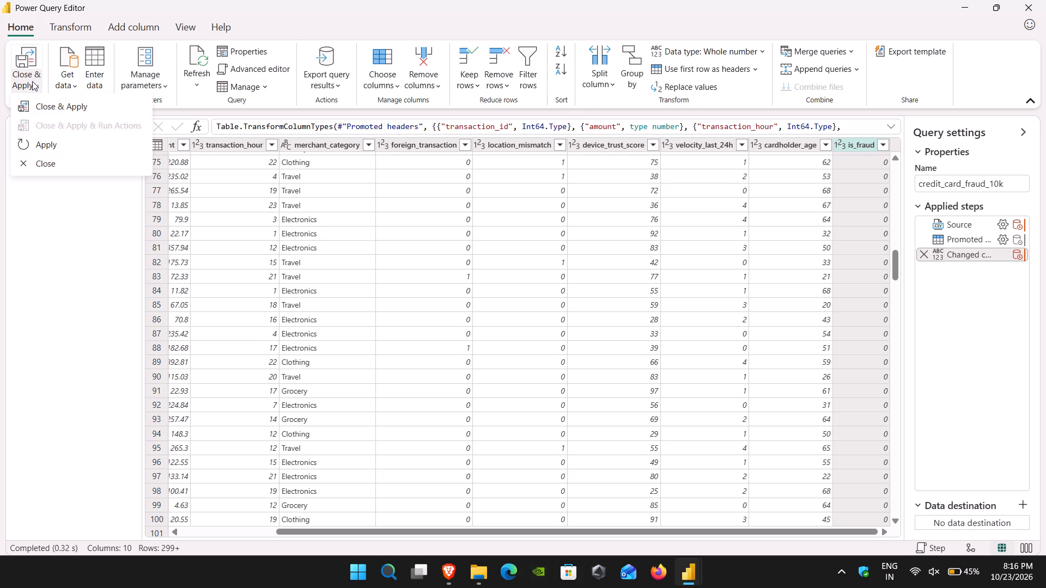
{"action": "left_click", "coordinate": [50, 102]}
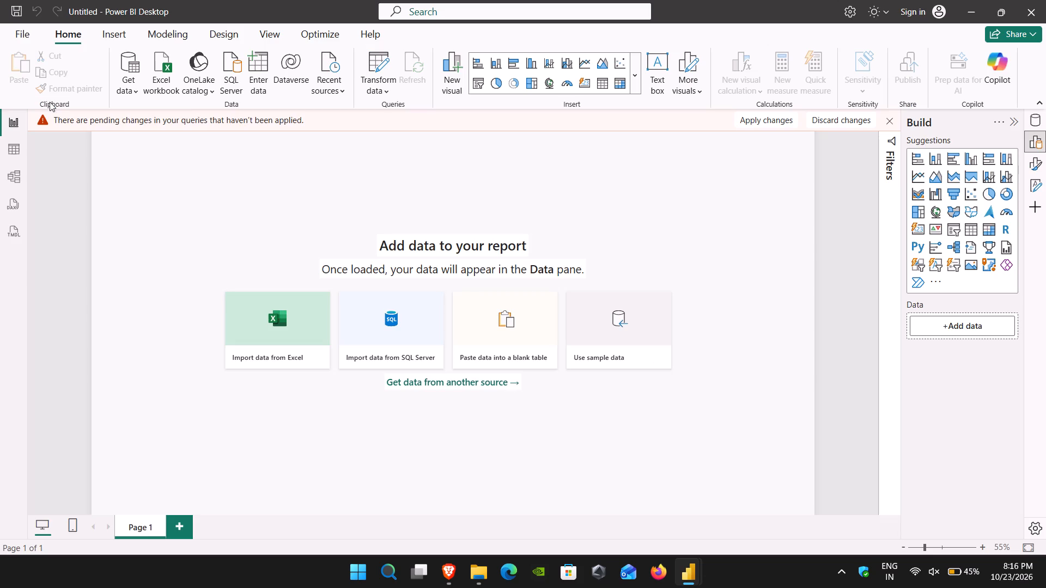
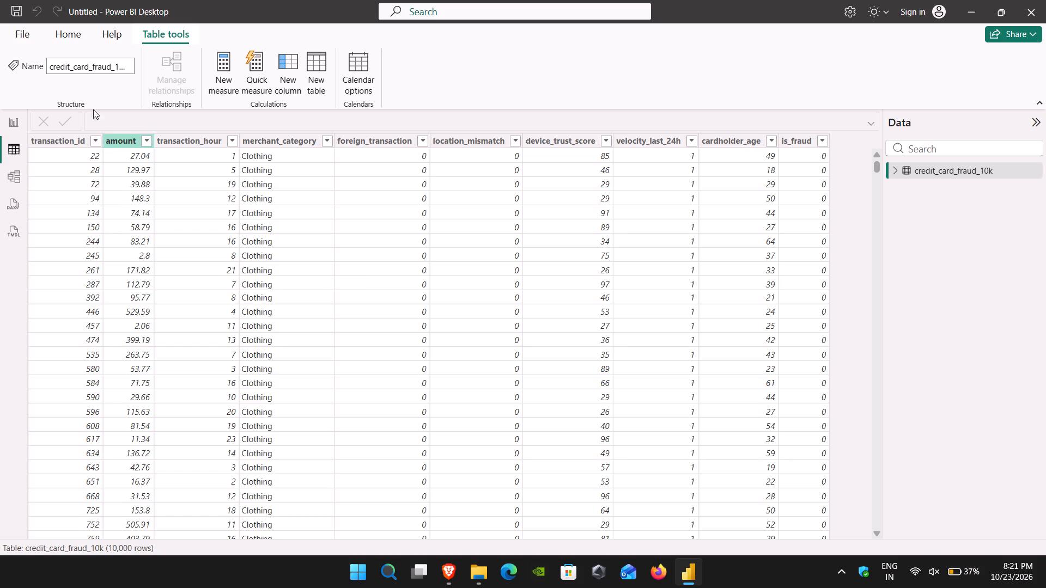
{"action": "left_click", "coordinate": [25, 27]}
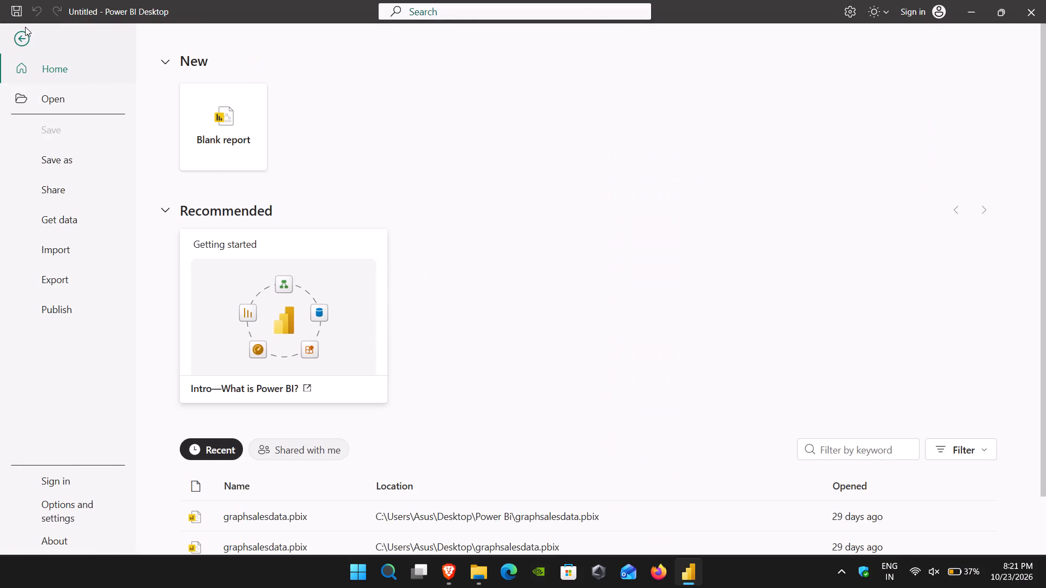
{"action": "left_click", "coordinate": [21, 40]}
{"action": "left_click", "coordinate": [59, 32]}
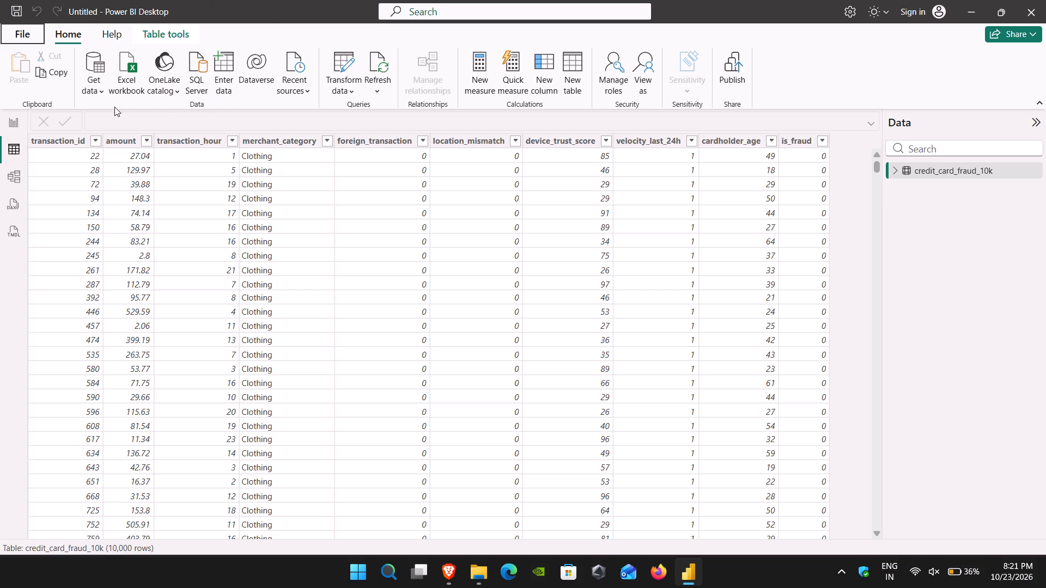
Start a new measure in the credit_card_fraud_10k table.
{"action": "left_click", "coordinate": [484, 85]}
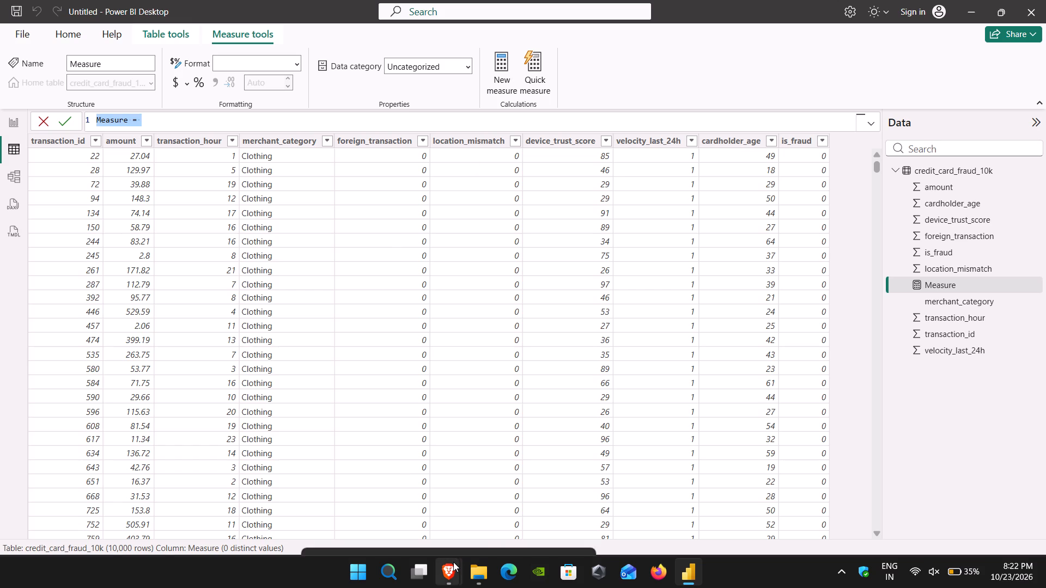
Switch to the Brave browser and enter "what" as the address or search text in the new tab.
{"action": "left_click", "coordinate": [408, 523]}
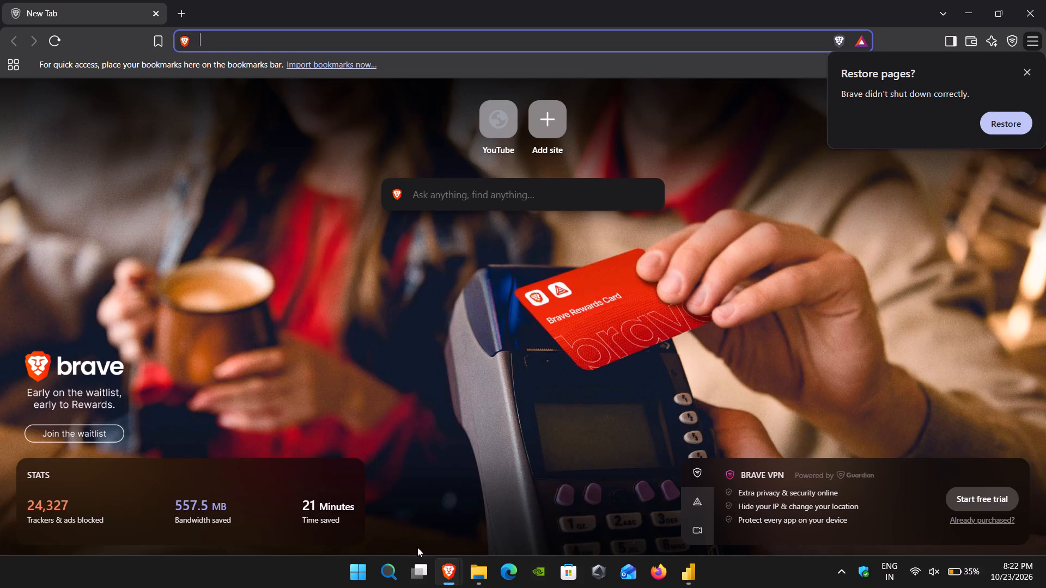
{"action": "left_click", "coordinate": [485, 510]}
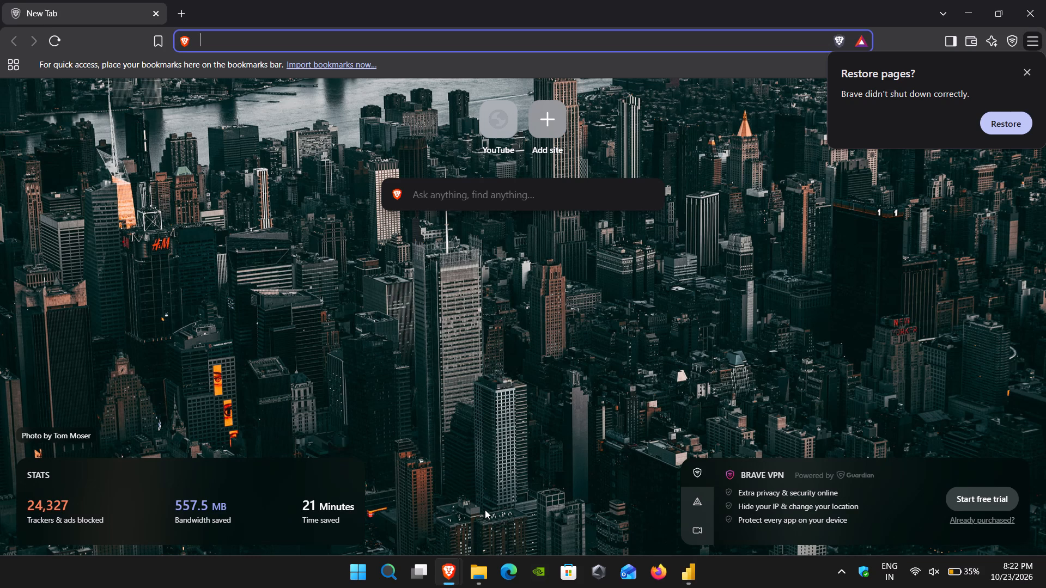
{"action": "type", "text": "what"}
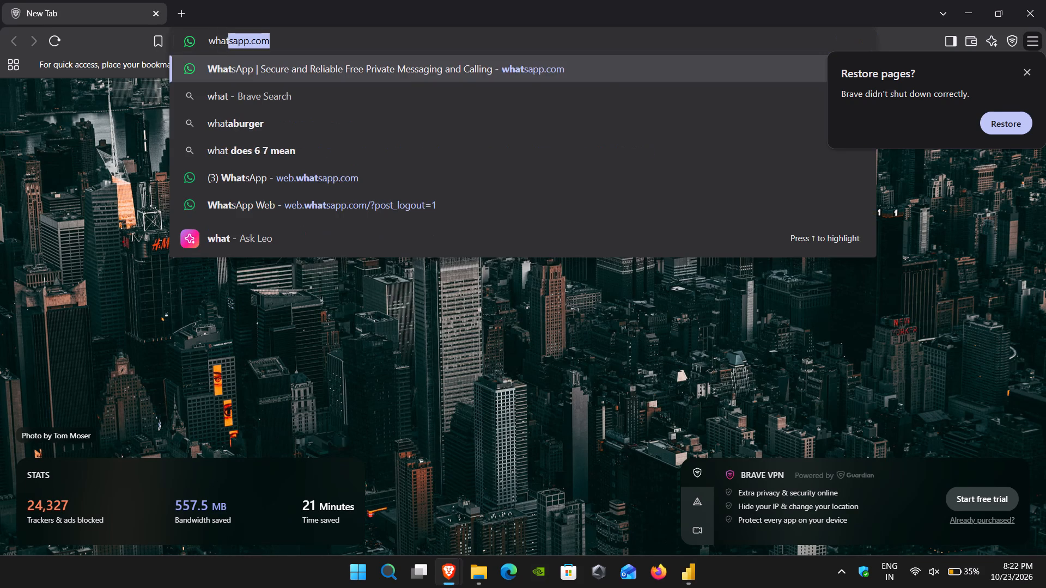
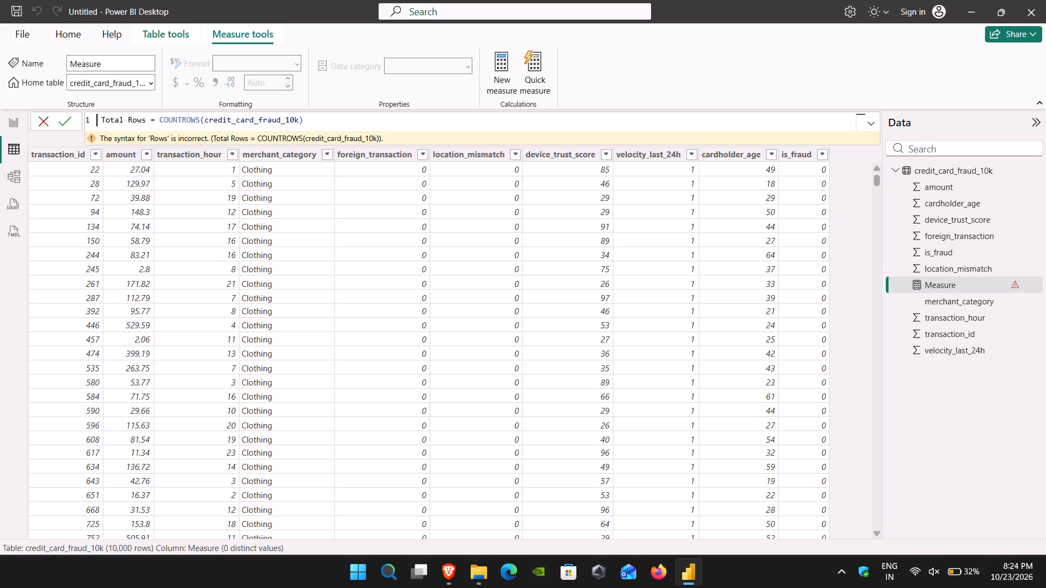
Commit the measure formula Total Rows = COUNTROWS(credit_card_fraud_10k) in the credit_card_fraud_10k table.
{"action": "left_click", "coordinate": [321, 118]}
{"action": "key", "text": "Return"}
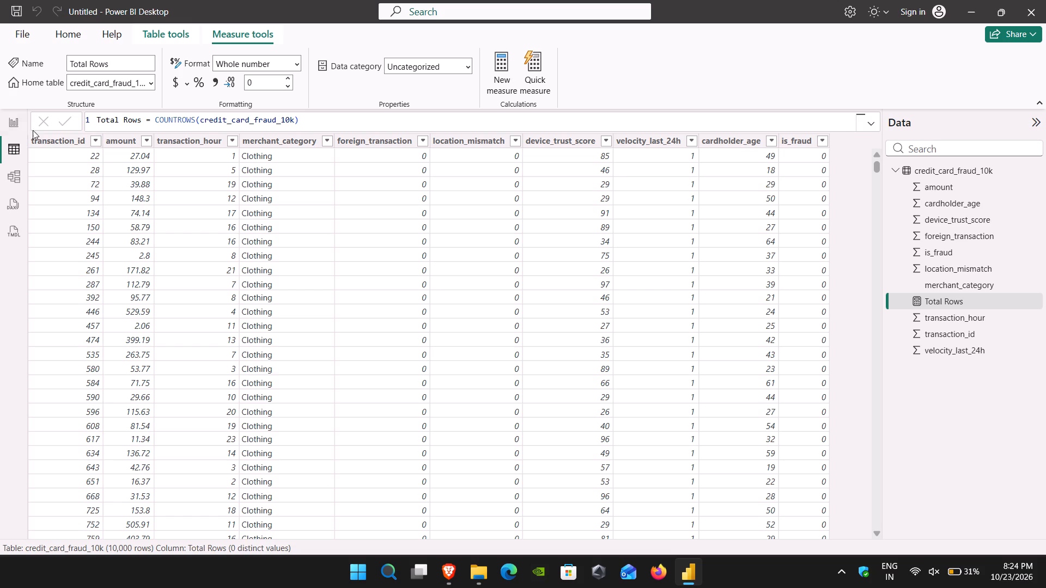
Switch from the table view of the data to the report view with the blank Page 1 canvas.
{"action": "left_click", "coordinate": [16, 125]}
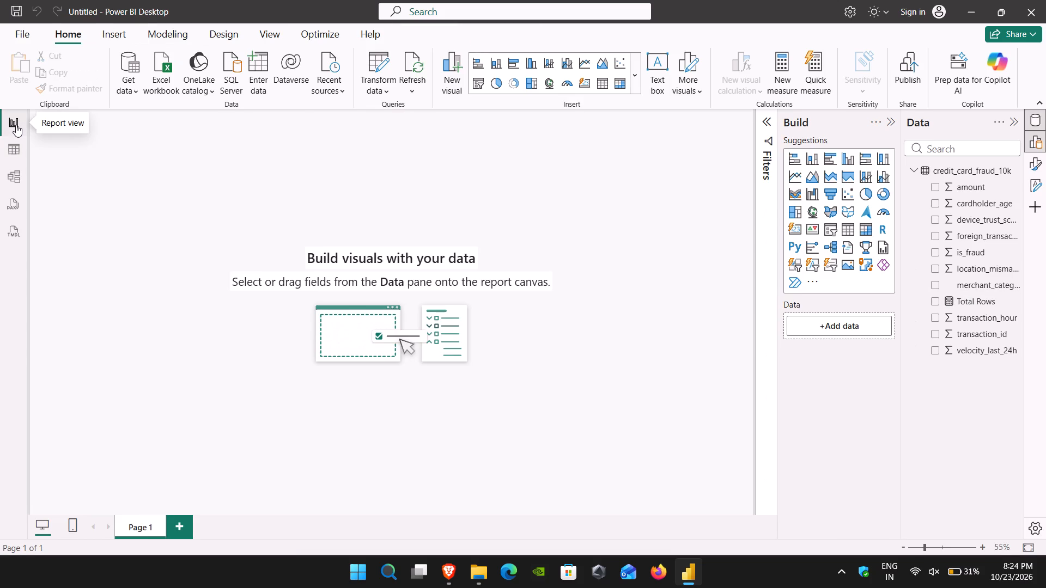
{"action": "double_click", "coordinate": [15, 147]}
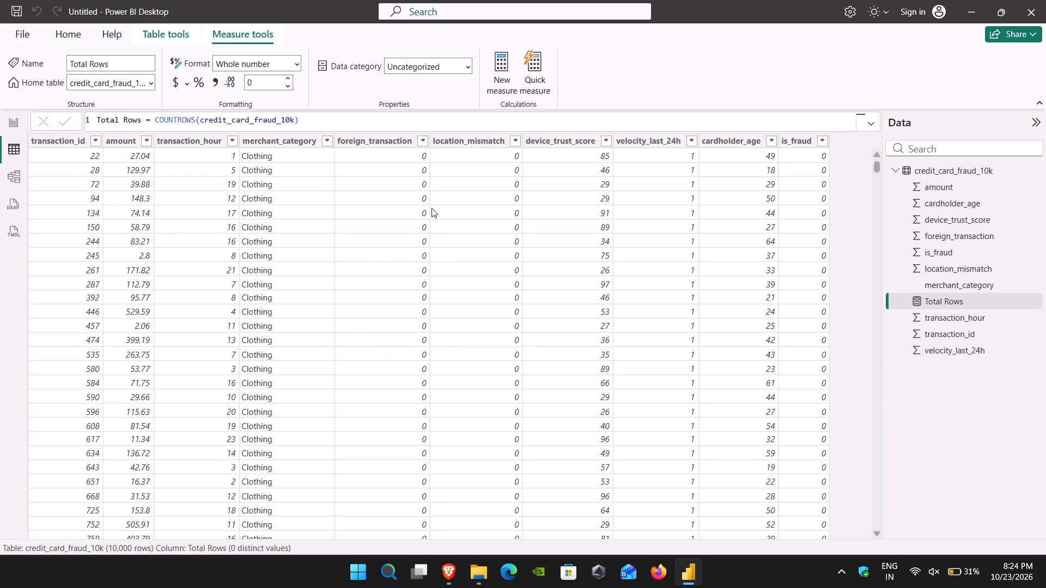
{"action": "left_click", "coordinate": [9, 126]}
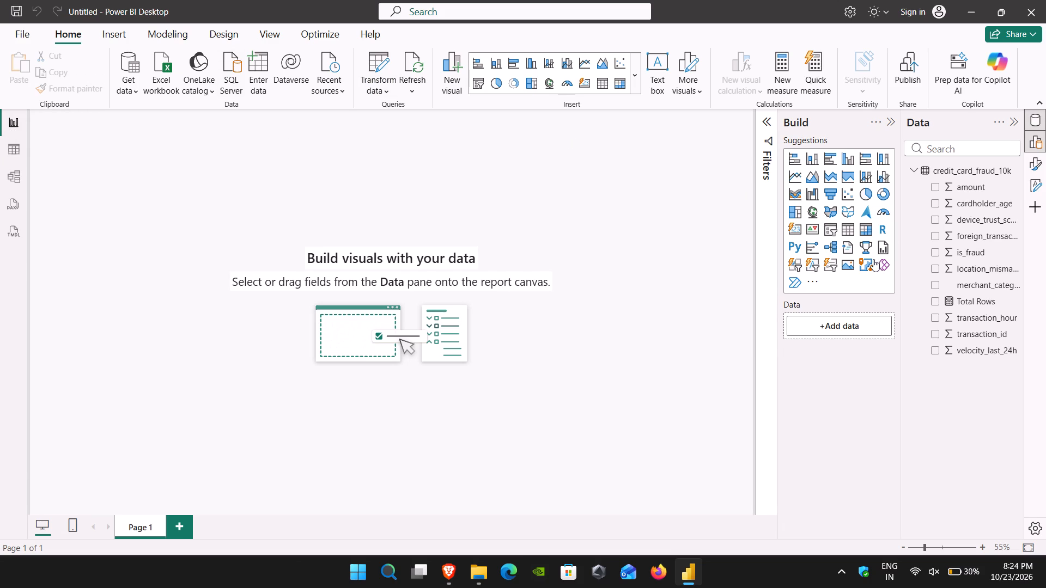
{"action": "left_click", "coordinate": [813, 281]}
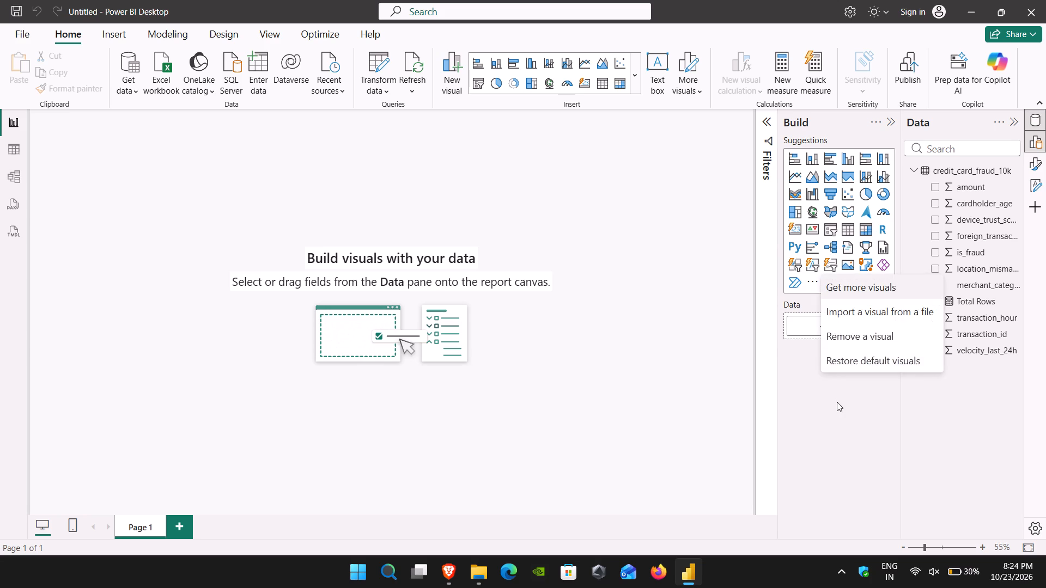
{"action": "left_click", "coordinate": [812, 457]}
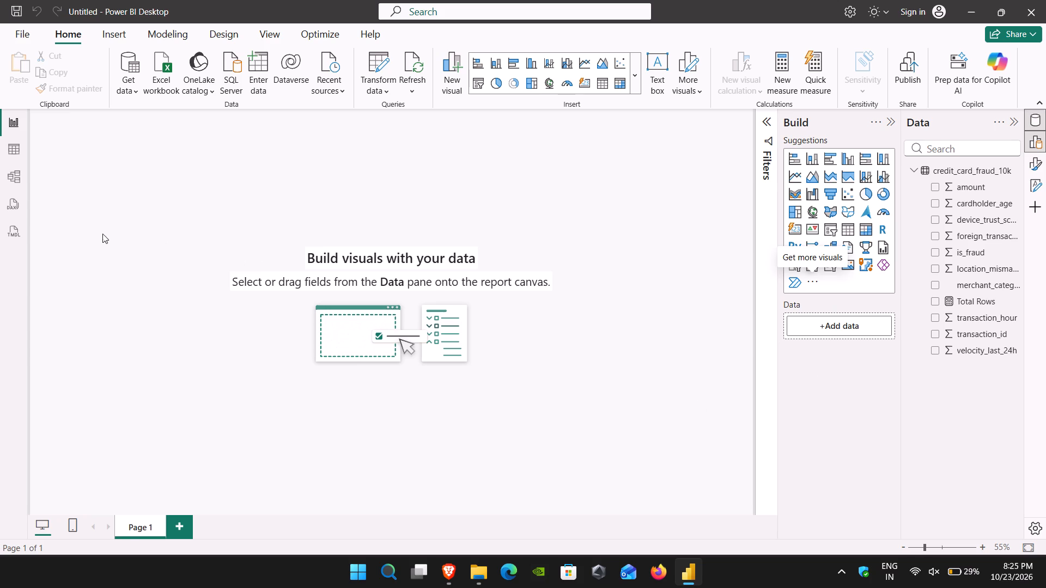
{"action": "left_click", "coordinate": [22, 150]}
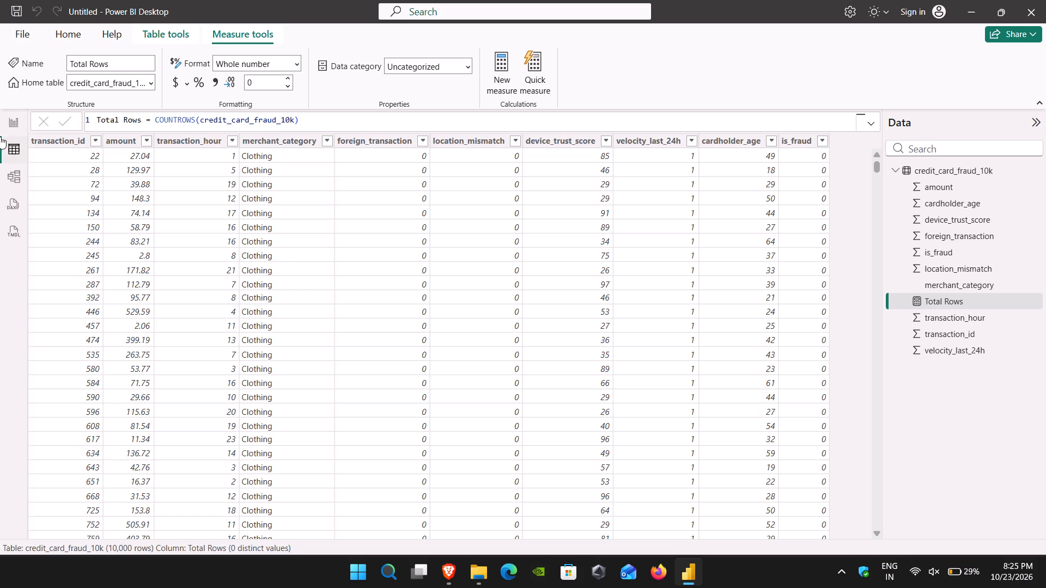
{"action": "left_click", "coordinate": [13, 125]}
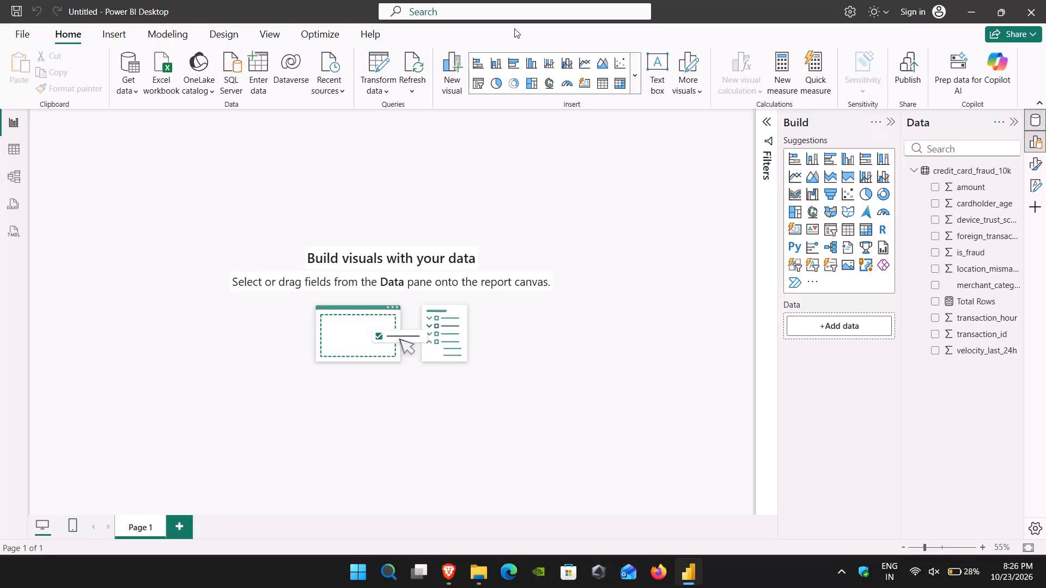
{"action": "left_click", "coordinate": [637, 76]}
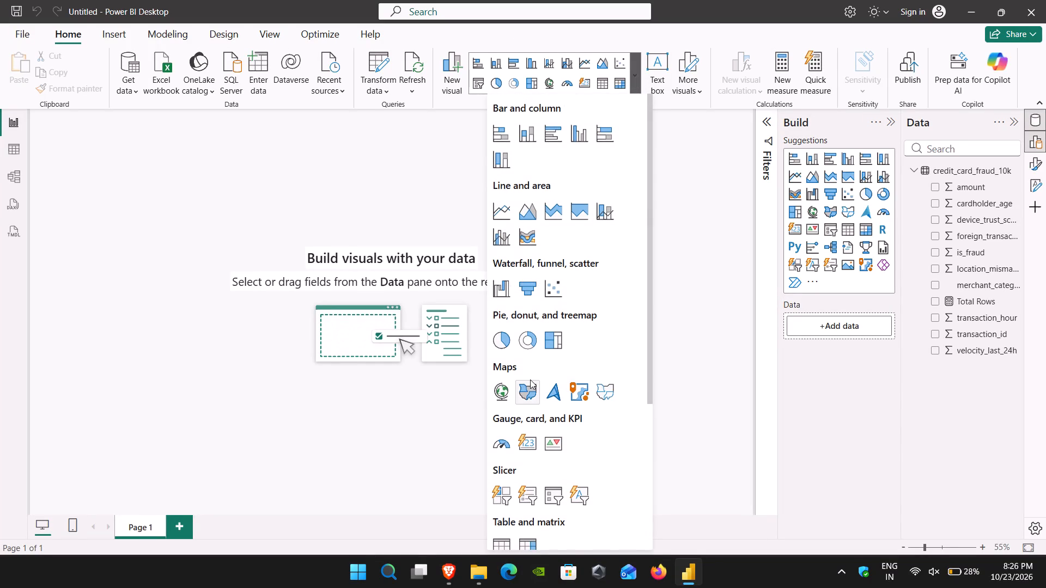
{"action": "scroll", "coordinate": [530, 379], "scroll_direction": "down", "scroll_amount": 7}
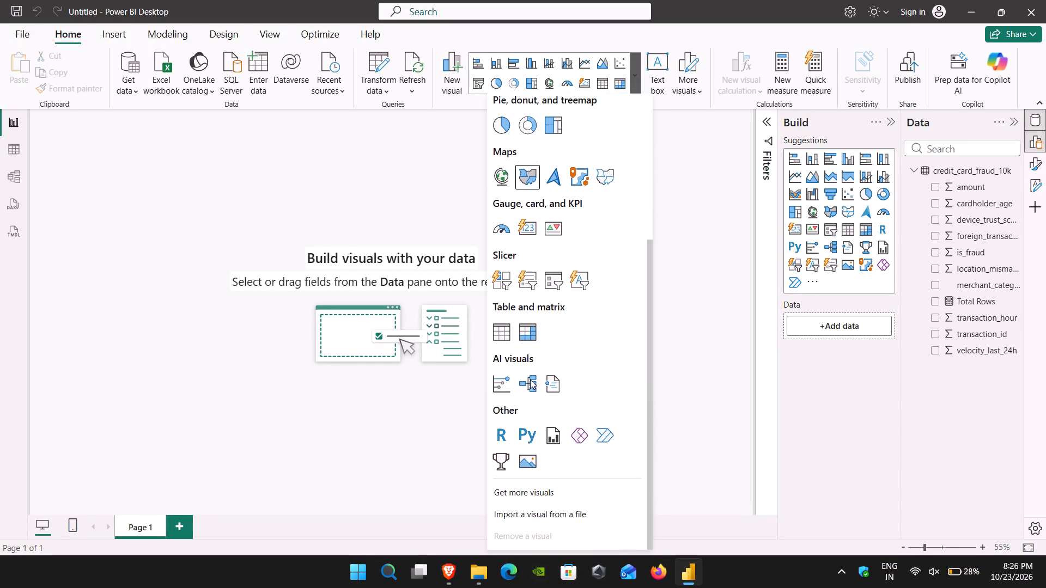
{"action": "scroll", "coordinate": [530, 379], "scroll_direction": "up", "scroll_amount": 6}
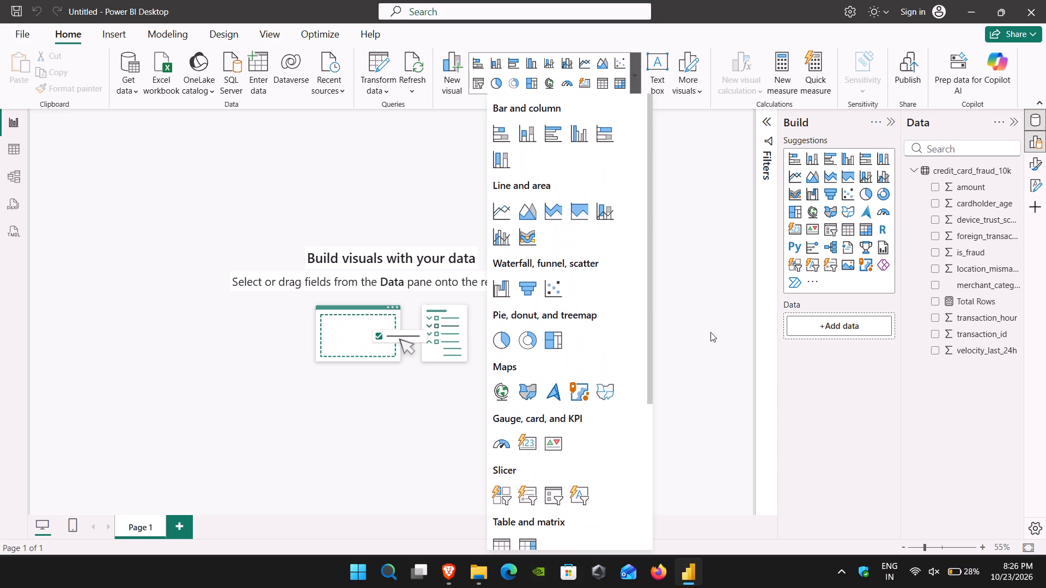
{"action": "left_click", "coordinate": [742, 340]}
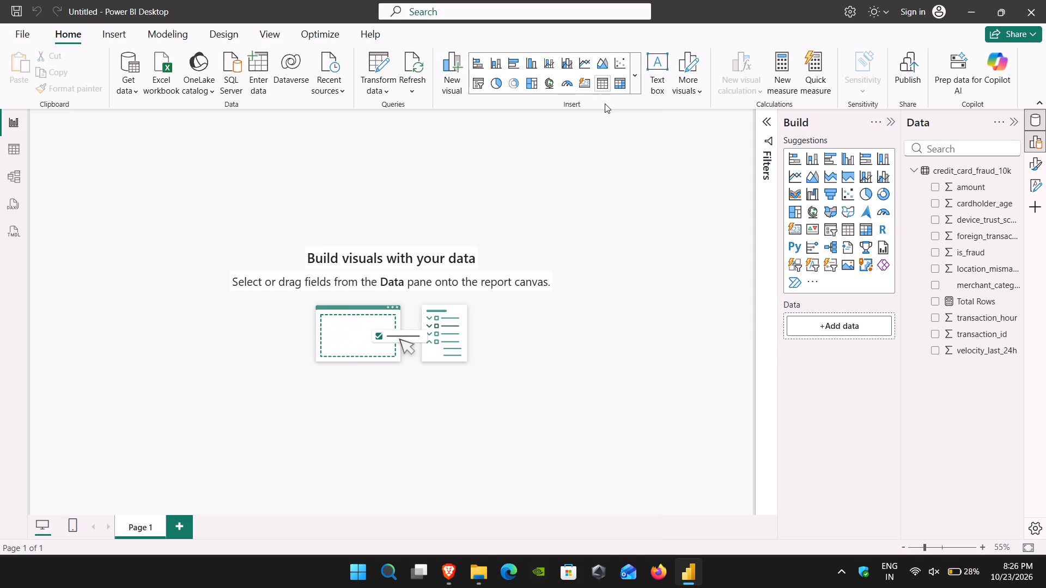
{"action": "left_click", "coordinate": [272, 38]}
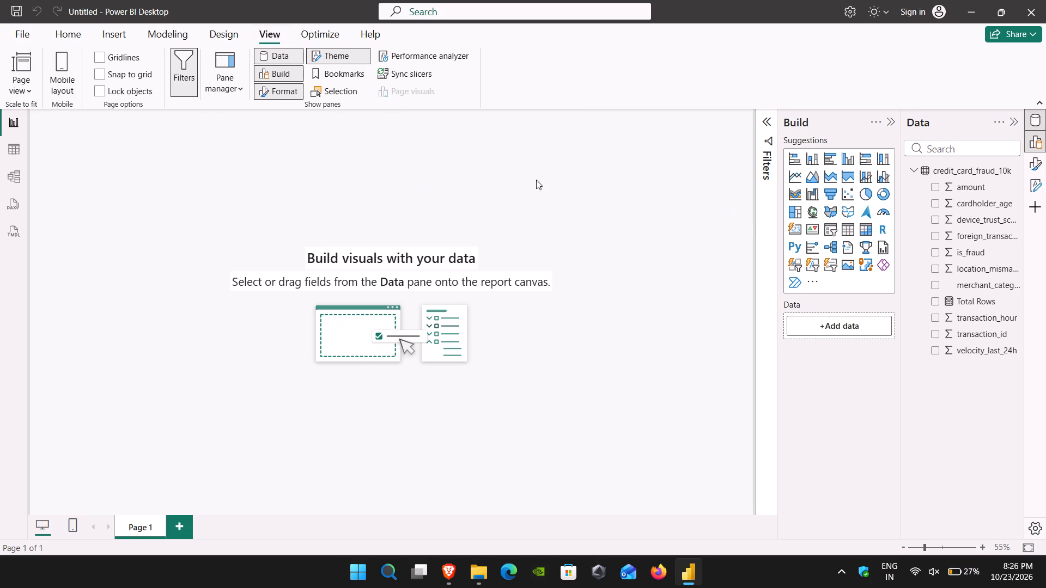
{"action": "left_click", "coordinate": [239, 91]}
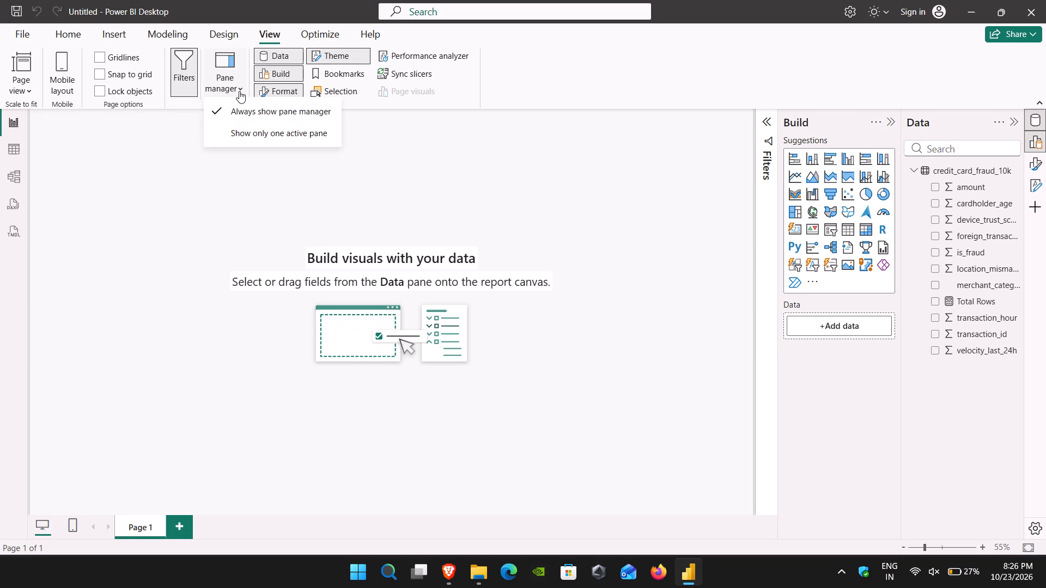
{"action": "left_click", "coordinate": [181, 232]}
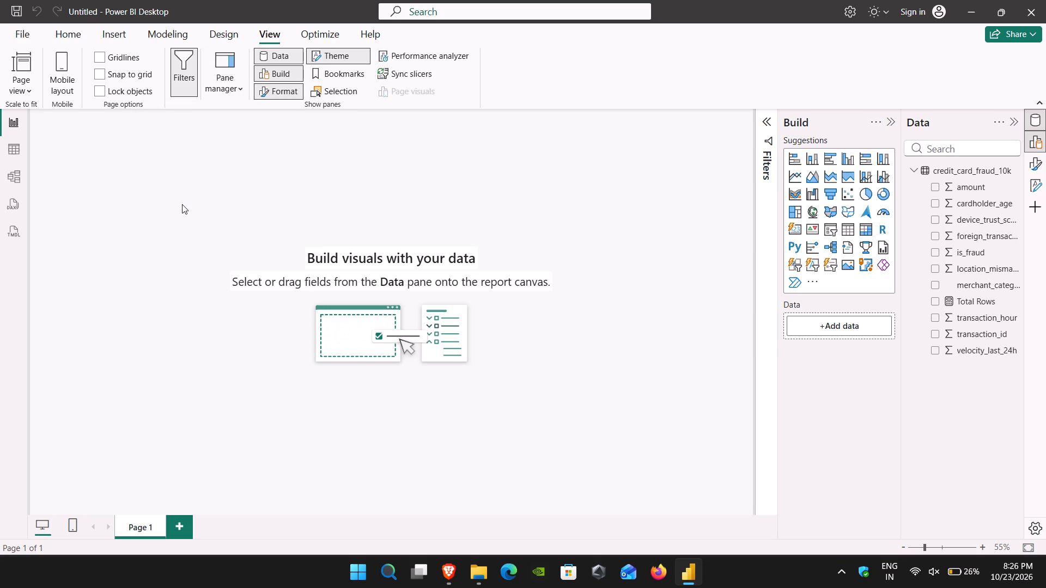
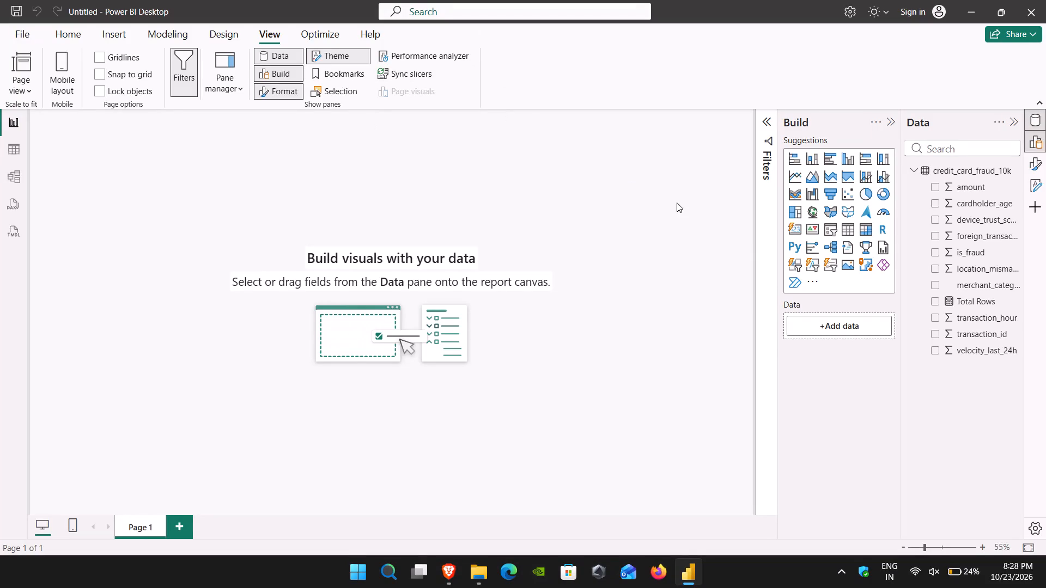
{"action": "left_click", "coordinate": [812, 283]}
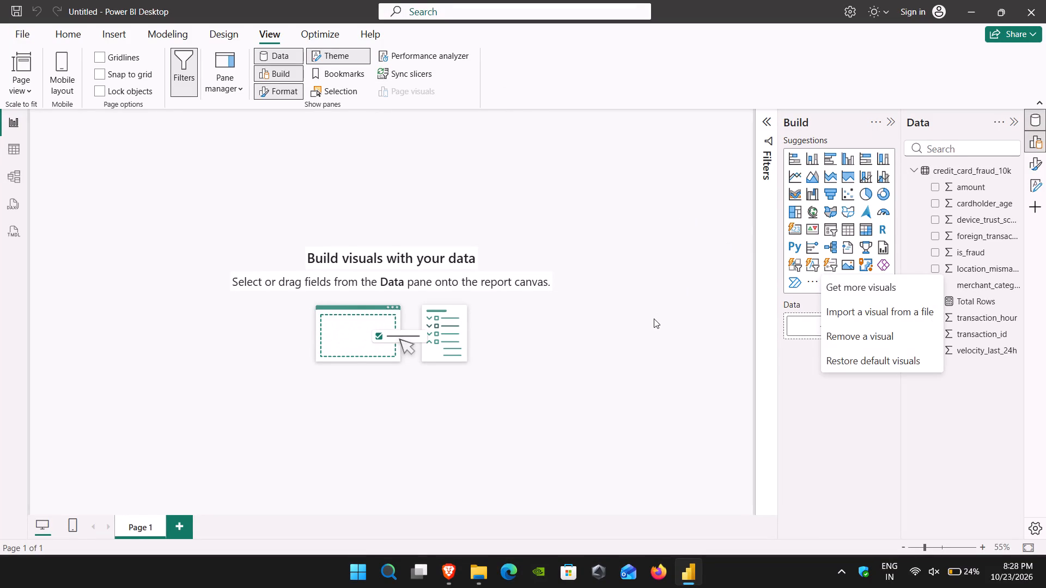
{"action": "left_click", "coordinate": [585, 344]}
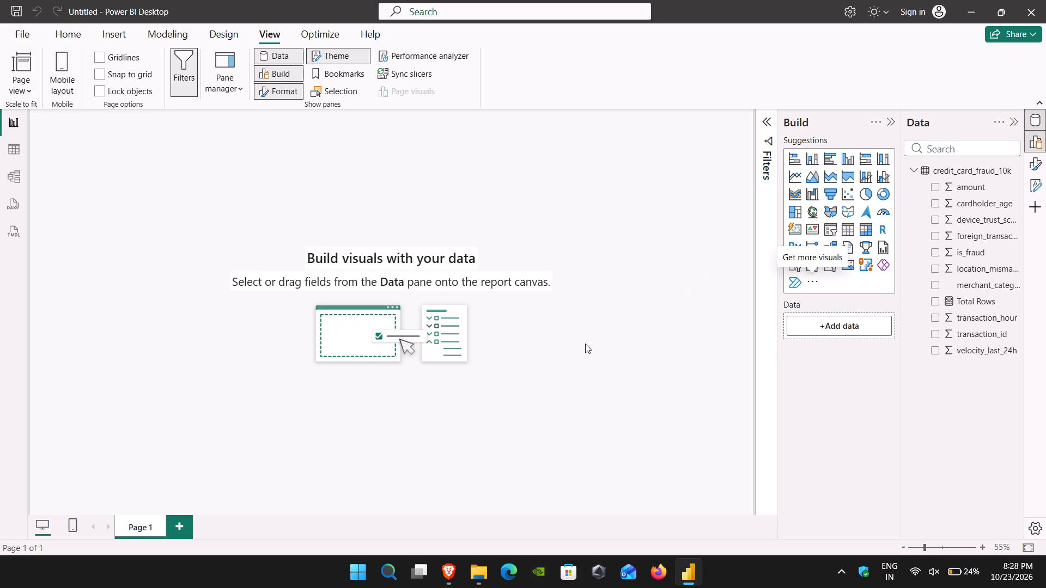
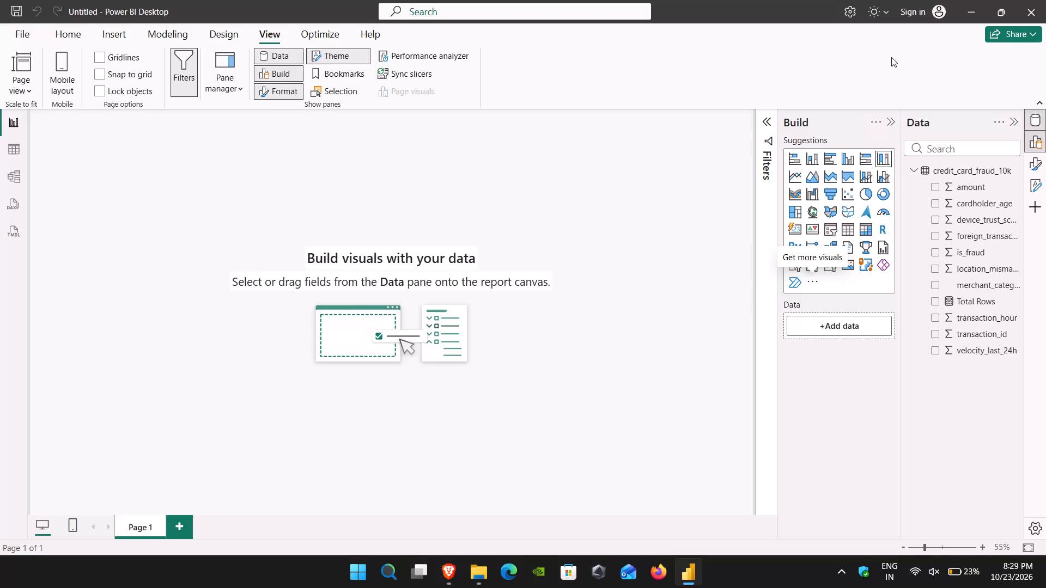
Close the Build pane and expand the Filters pane beside the report canvas.
{"action": "left_click", "coordinate": [889, 126]}
{"action": "left_click", "coordinate": [889, 126]}
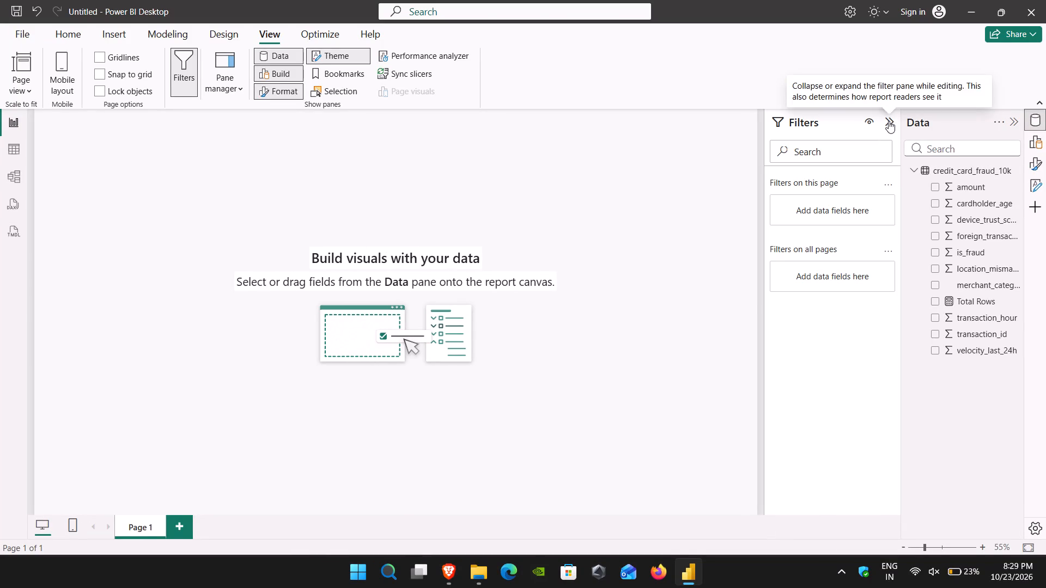
{"action": "left_click", "coordinate": [889, 121]}
{"action": "left_click", "coordinate": [889, 121]}
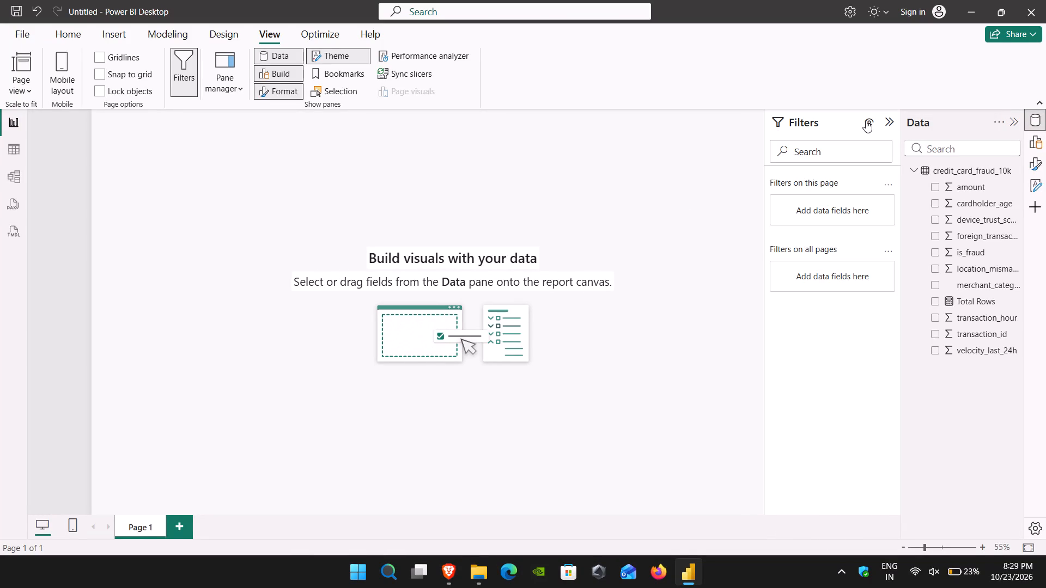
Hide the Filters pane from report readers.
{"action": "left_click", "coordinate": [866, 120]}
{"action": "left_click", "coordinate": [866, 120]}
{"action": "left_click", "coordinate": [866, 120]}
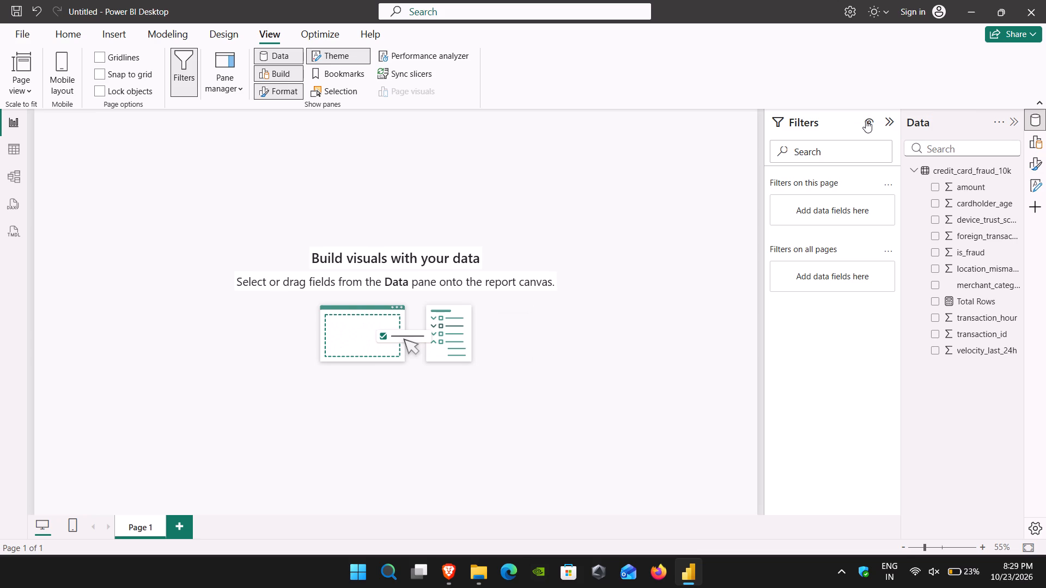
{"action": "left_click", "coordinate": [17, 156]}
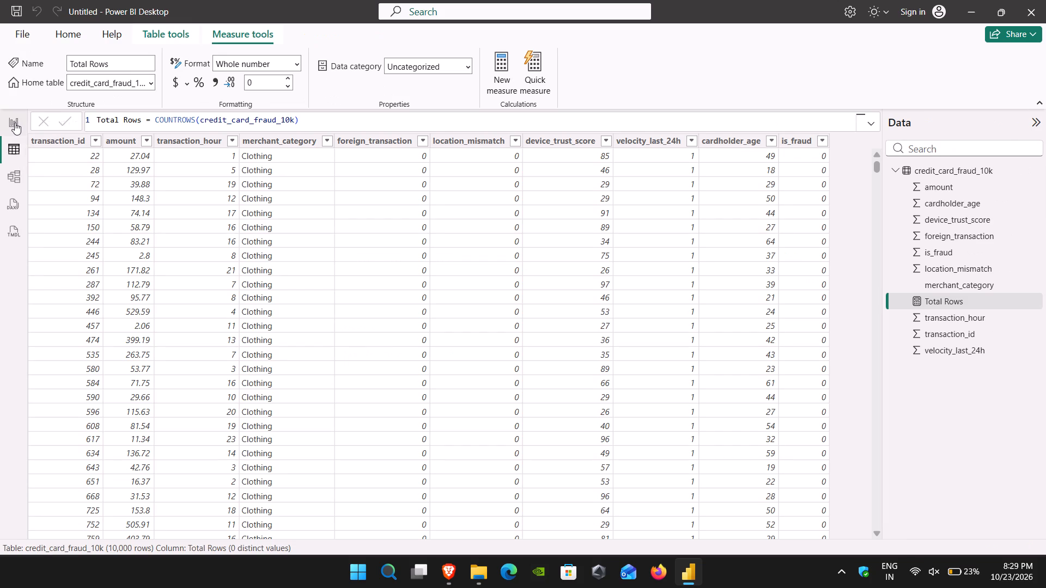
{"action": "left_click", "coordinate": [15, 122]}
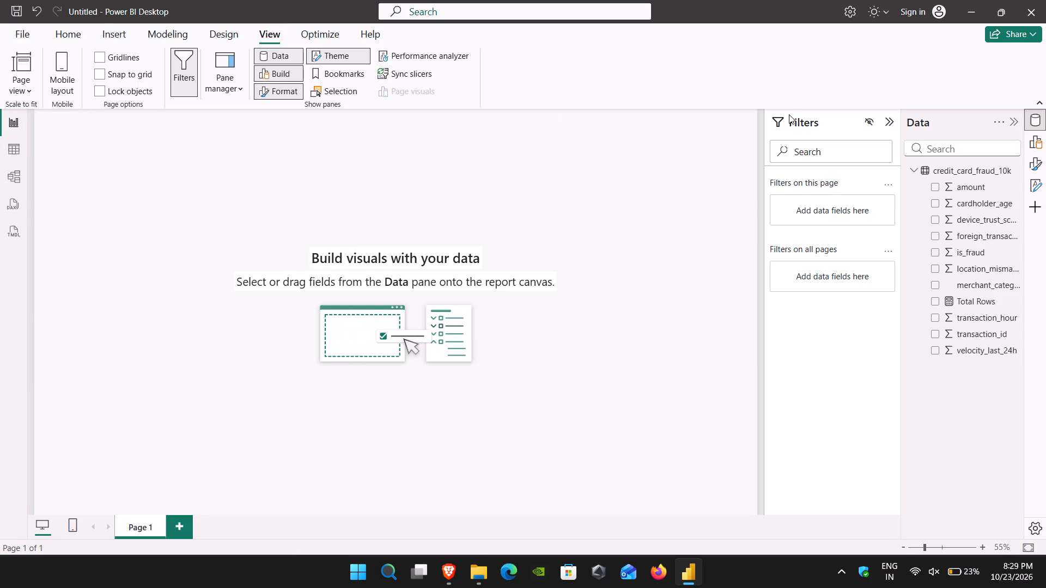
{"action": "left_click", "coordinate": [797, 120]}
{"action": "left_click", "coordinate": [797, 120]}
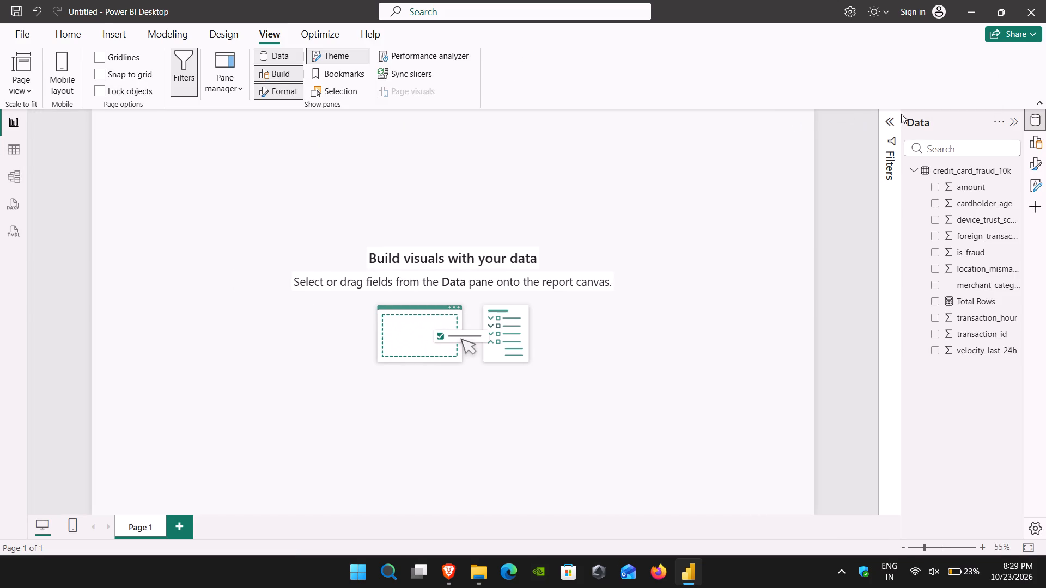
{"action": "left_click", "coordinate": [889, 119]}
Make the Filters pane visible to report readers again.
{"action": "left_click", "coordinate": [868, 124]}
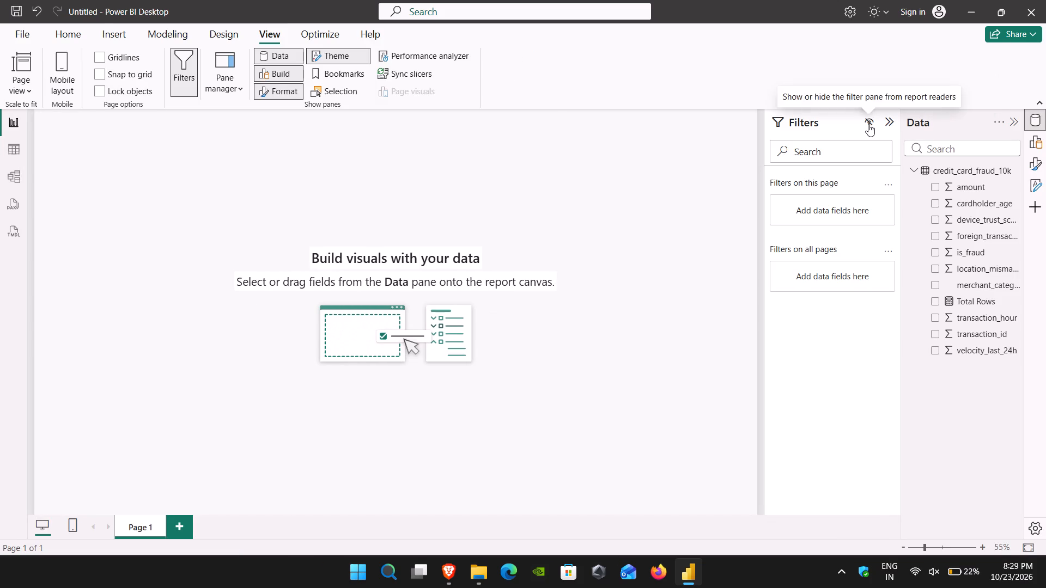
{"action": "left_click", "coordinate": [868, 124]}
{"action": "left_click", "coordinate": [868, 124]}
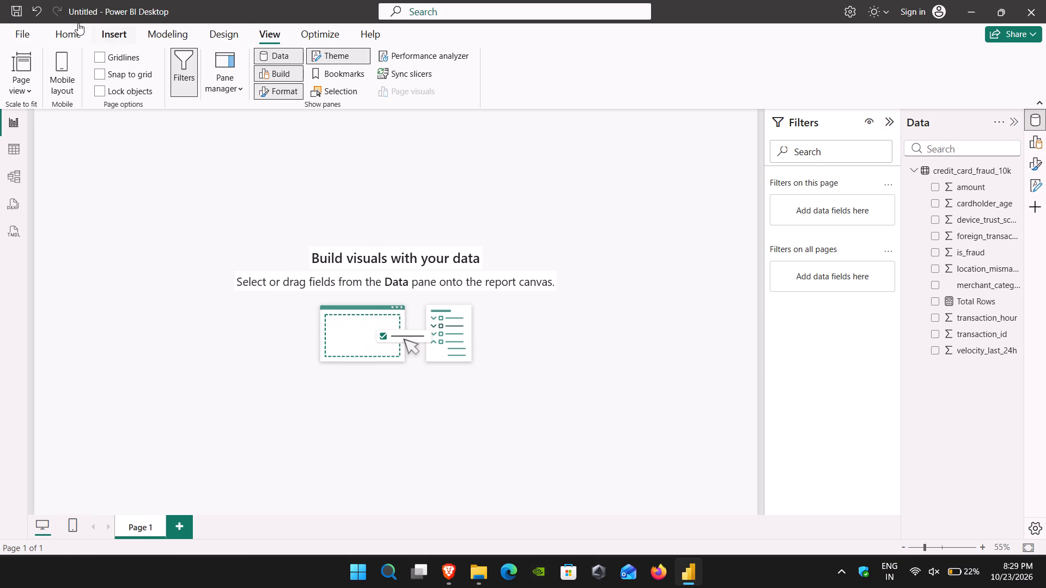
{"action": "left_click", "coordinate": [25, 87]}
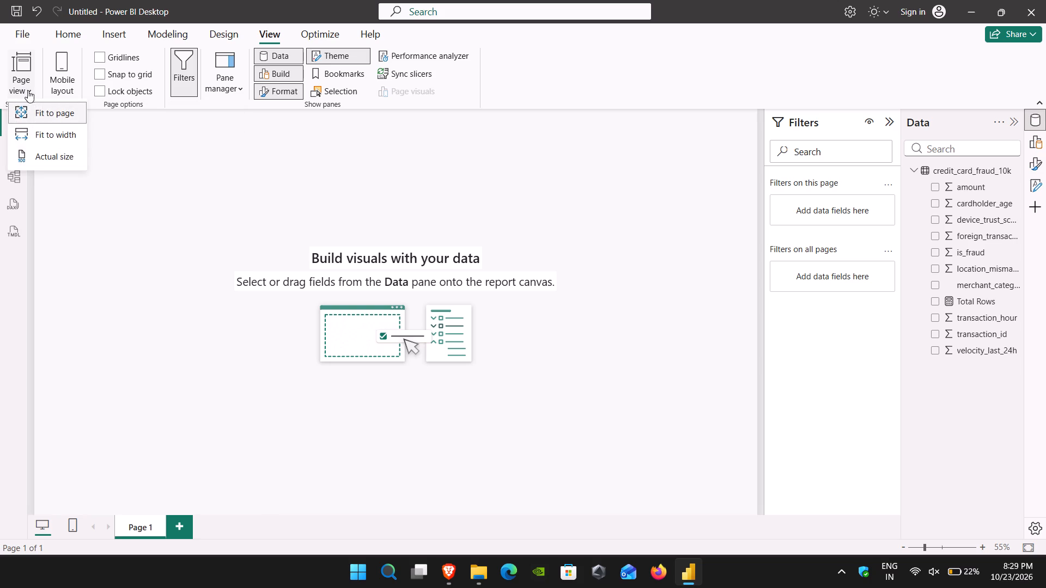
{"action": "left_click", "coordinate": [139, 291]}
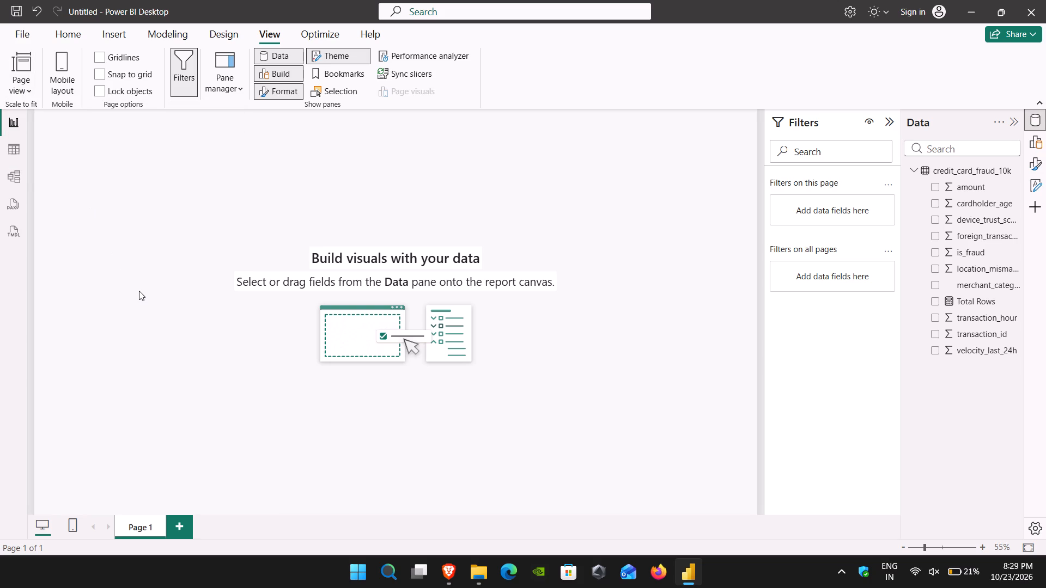
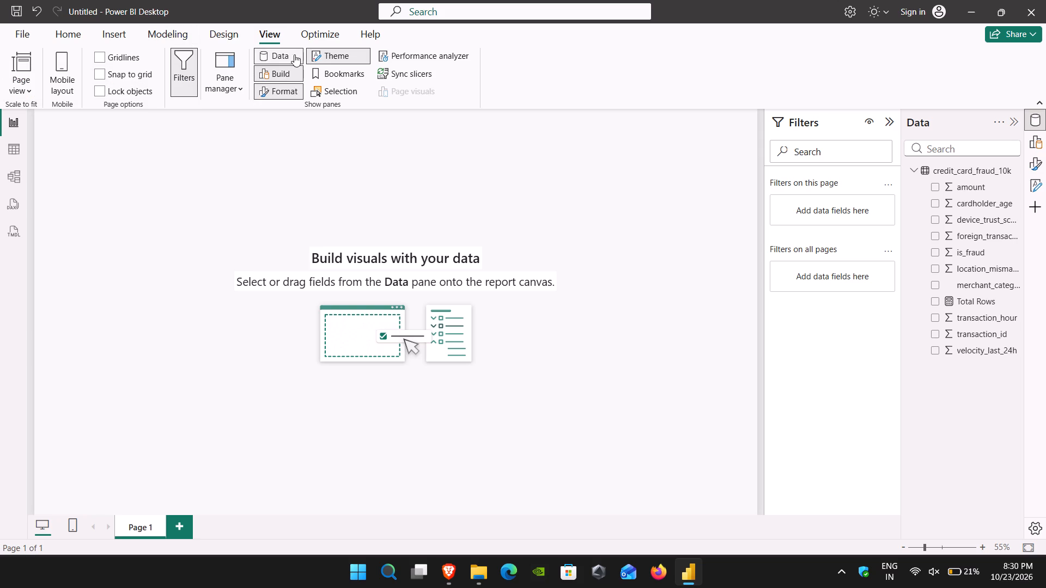
Reopen the Build pane between the Filters and Data panes so the visual types are available.
{"action": "left_click", "coordinate": [285, 72]}
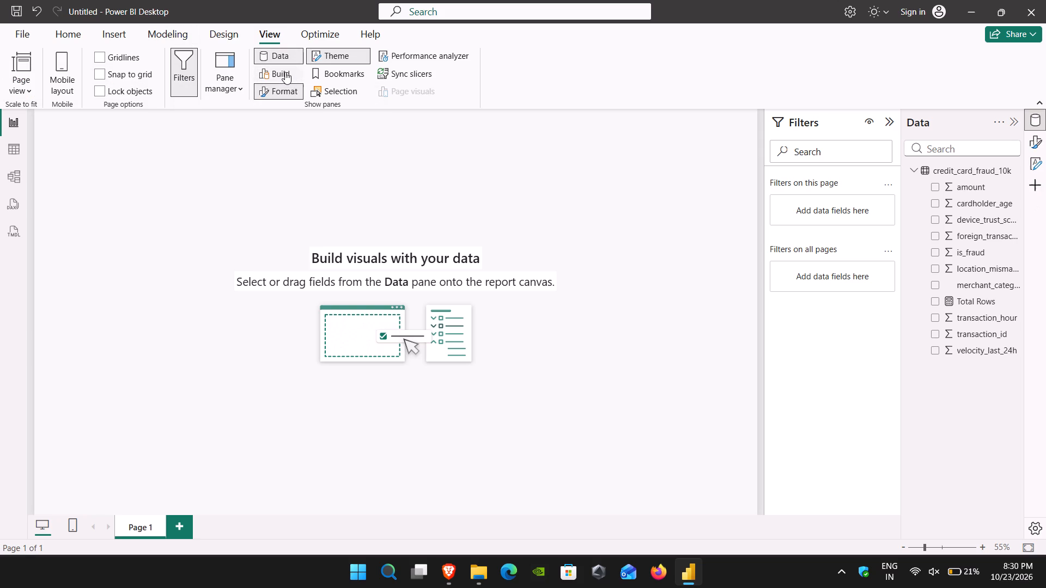
{"action": "left_click", "coordinate": [285, 72]}
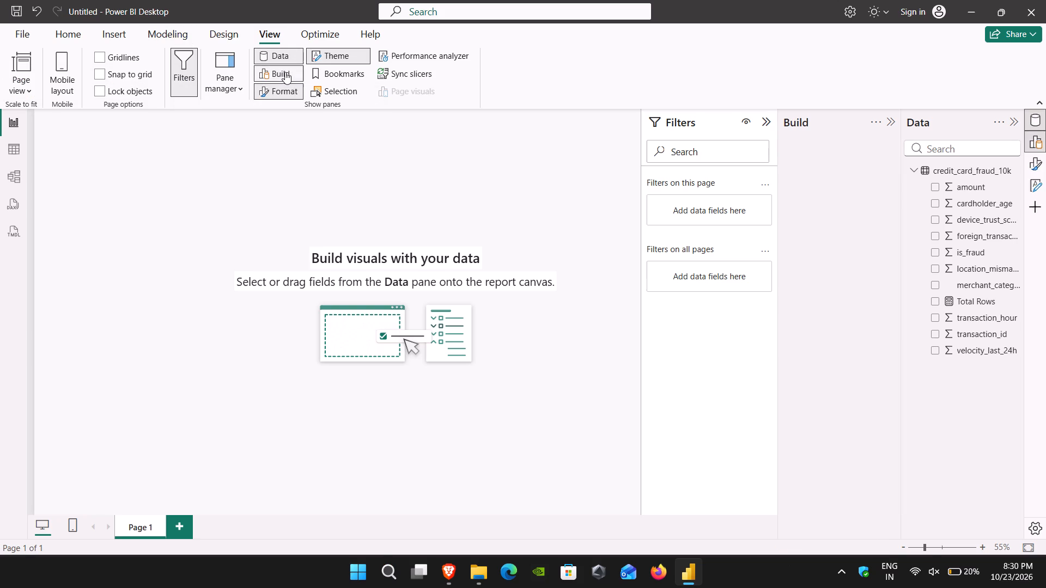
{"action": "left_click", "coordinate": [285, 72]}
{"action": "left_click", "coordinate": [285, 72]}
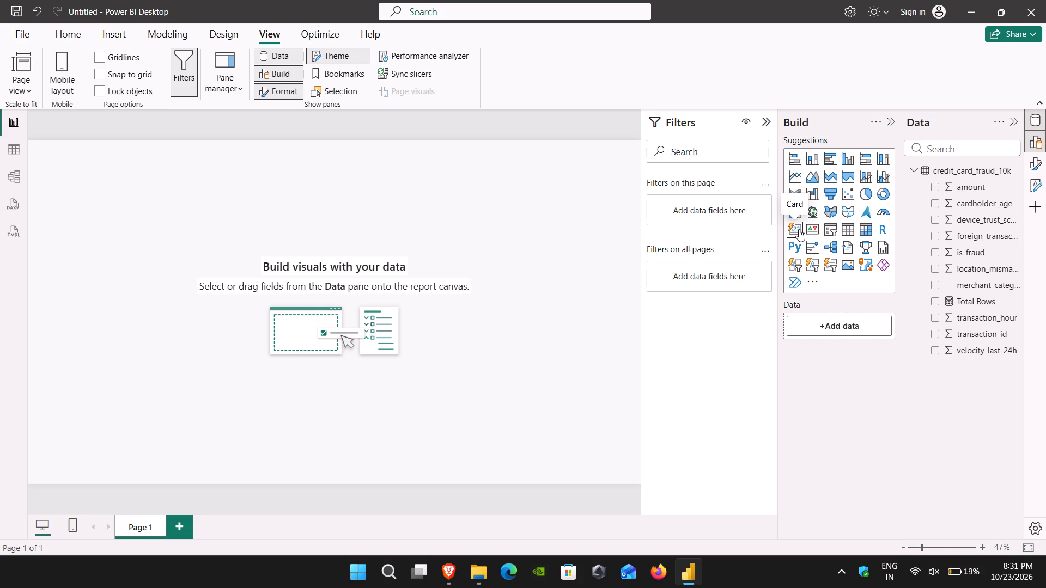
Add an empty Card visual to the Page 1 report canvas.
{"action": "left_click", "coordinate": [799, 229]}
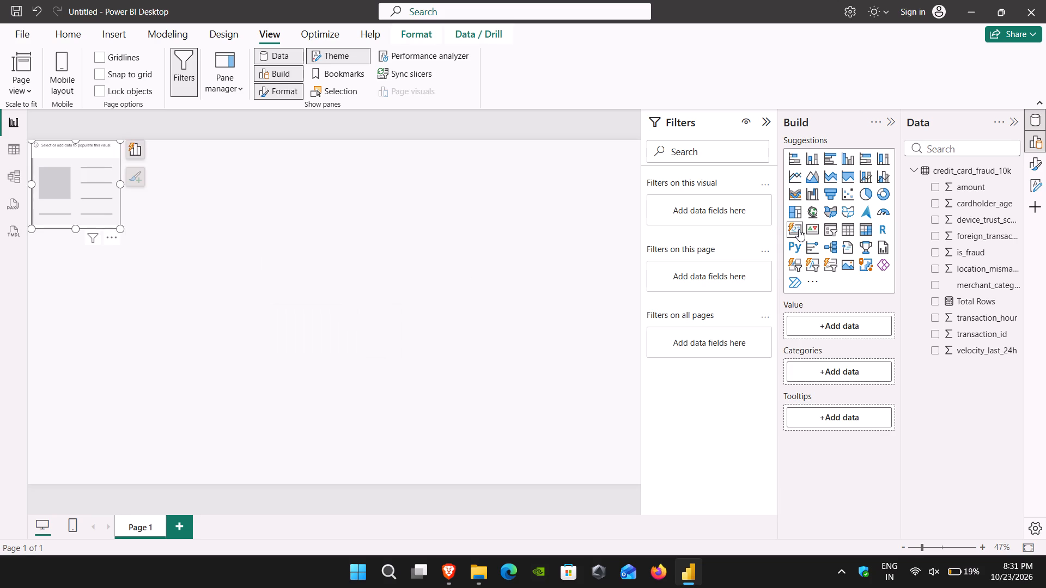
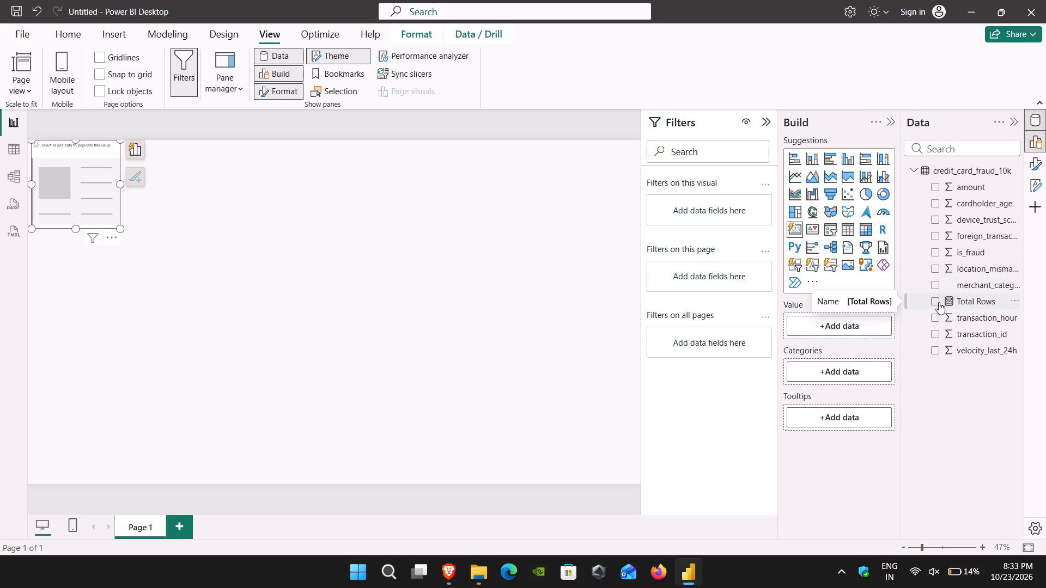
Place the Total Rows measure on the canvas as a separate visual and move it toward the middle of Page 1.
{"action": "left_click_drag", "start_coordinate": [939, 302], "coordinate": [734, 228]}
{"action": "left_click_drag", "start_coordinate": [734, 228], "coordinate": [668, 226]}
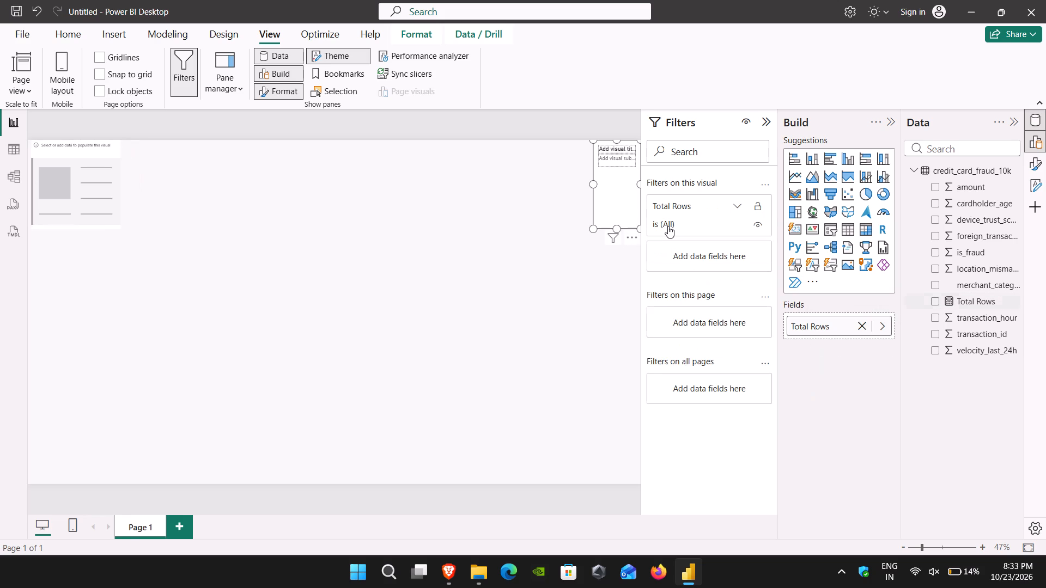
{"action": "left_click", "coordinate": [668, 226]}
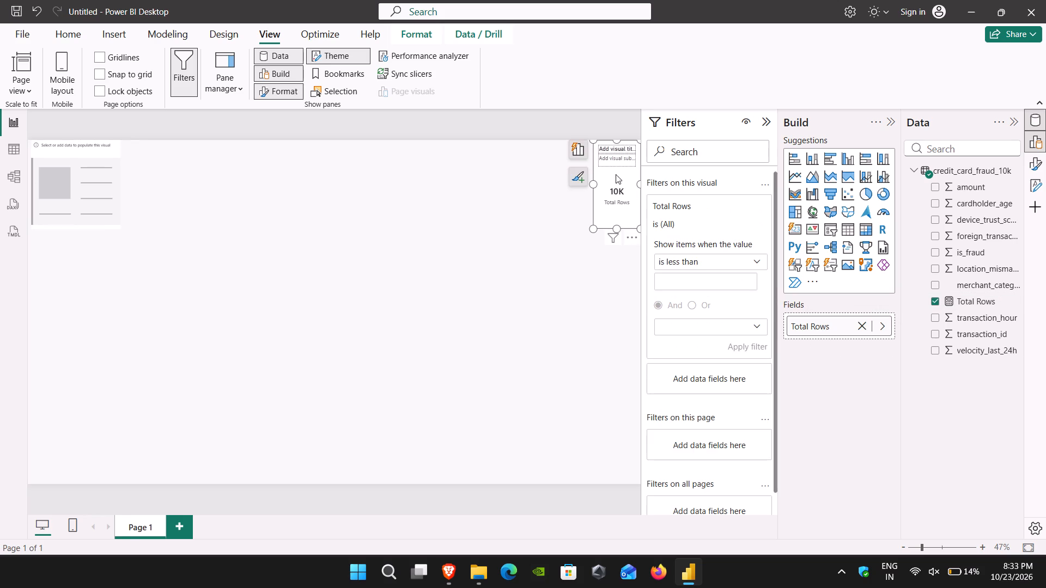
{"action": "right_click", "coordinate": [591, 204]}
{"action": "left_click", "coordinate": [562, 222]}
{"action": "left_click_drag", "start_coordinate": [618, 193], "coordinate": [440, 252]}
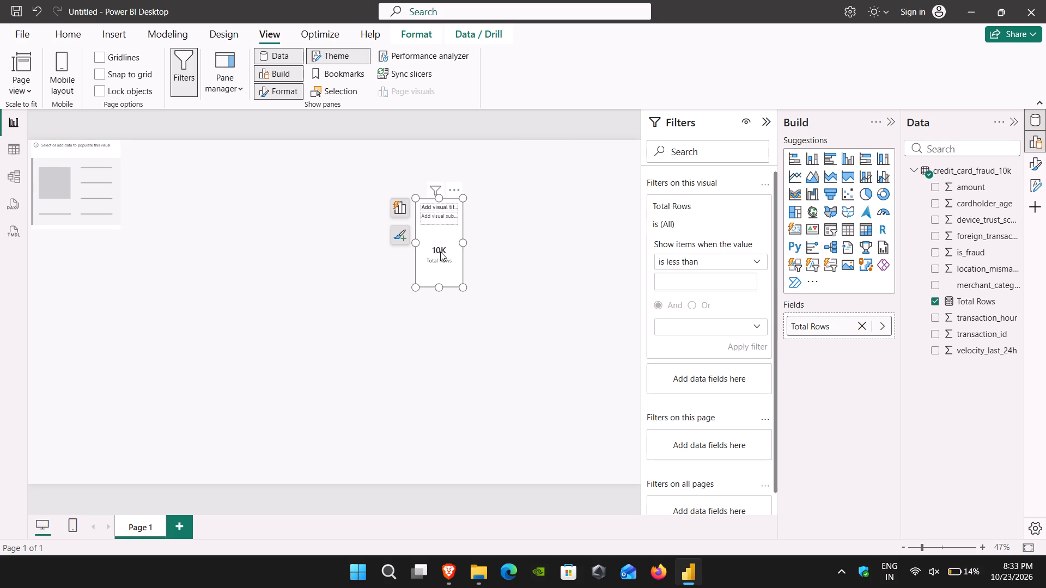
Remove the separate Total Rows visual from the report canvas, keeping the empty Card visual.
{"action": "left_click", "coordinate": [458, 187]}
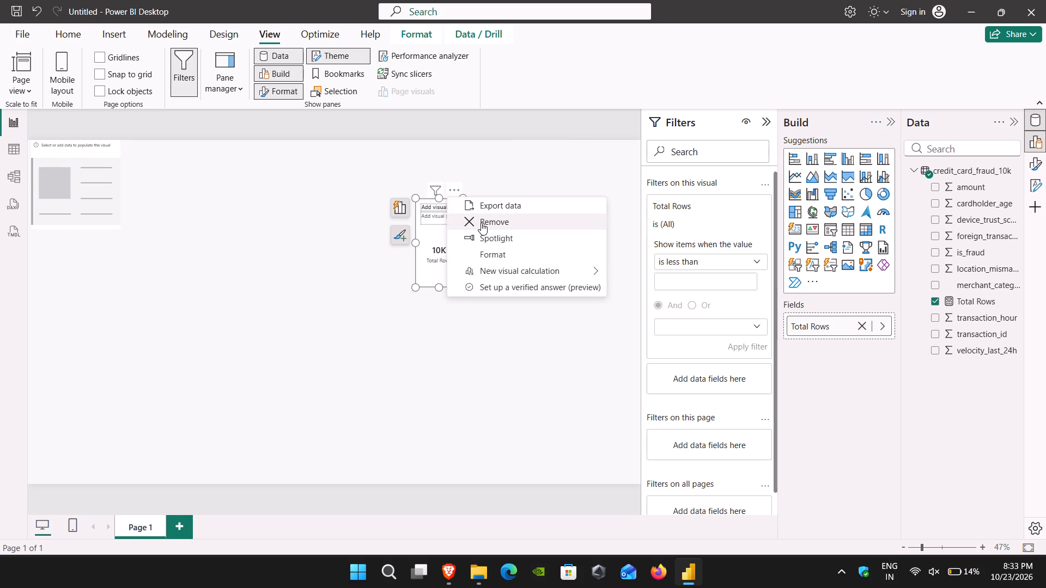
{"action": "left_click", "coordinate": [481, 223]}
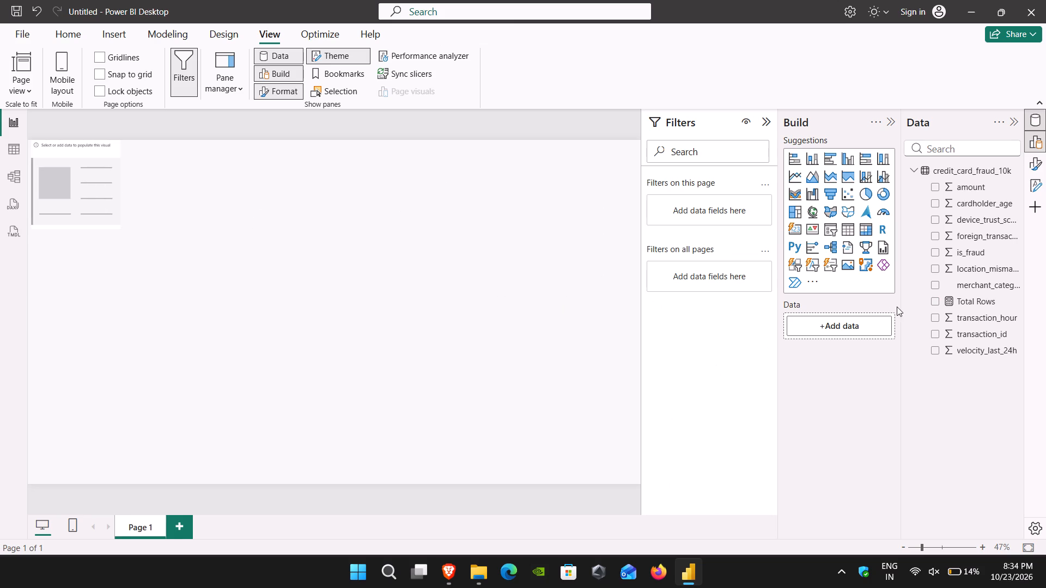
Add the Total Rows measure to the empty Card visual as its value.
{"action": "left_click_drag", "start_coordinate": [941, 301], "coordinate": [685, 315]}
{"action": "left_click_drag", "start_coordinate": [685, 315], "coordinate": [21, 209]}
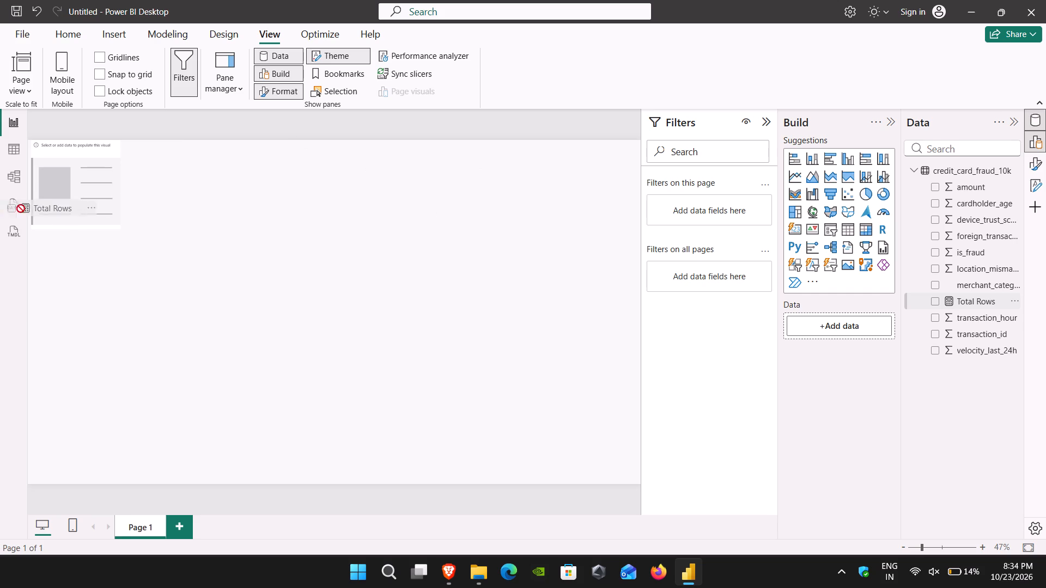
{"action": "left_click_drag", "start_coordinate": [21, 209], "coordinate": [64, 203]}
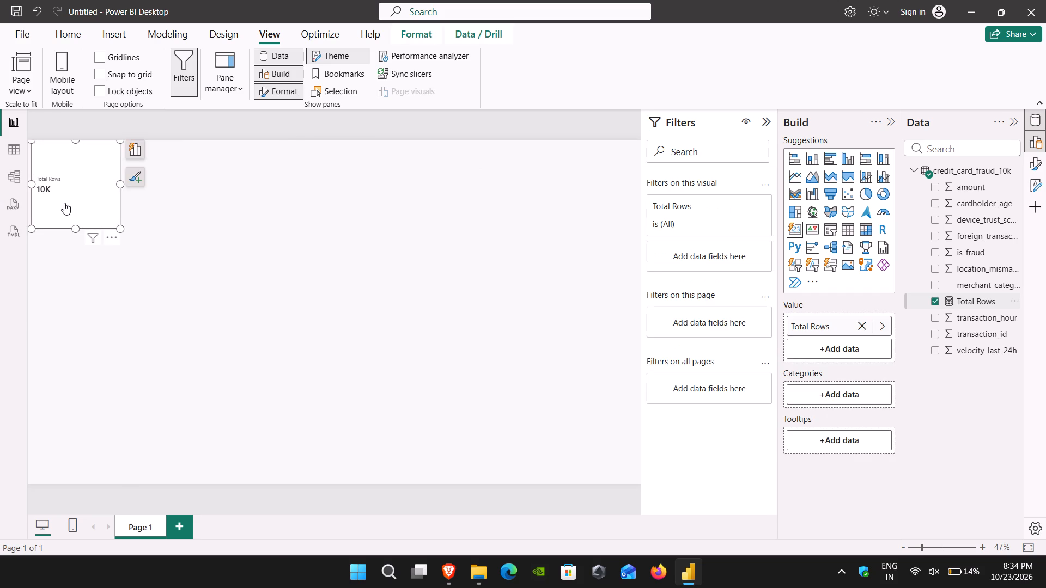
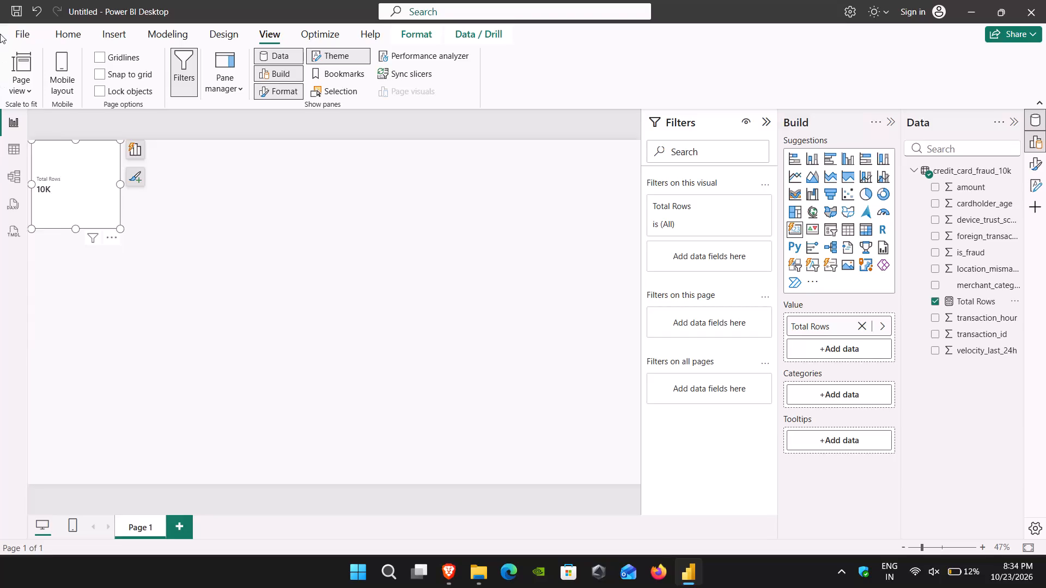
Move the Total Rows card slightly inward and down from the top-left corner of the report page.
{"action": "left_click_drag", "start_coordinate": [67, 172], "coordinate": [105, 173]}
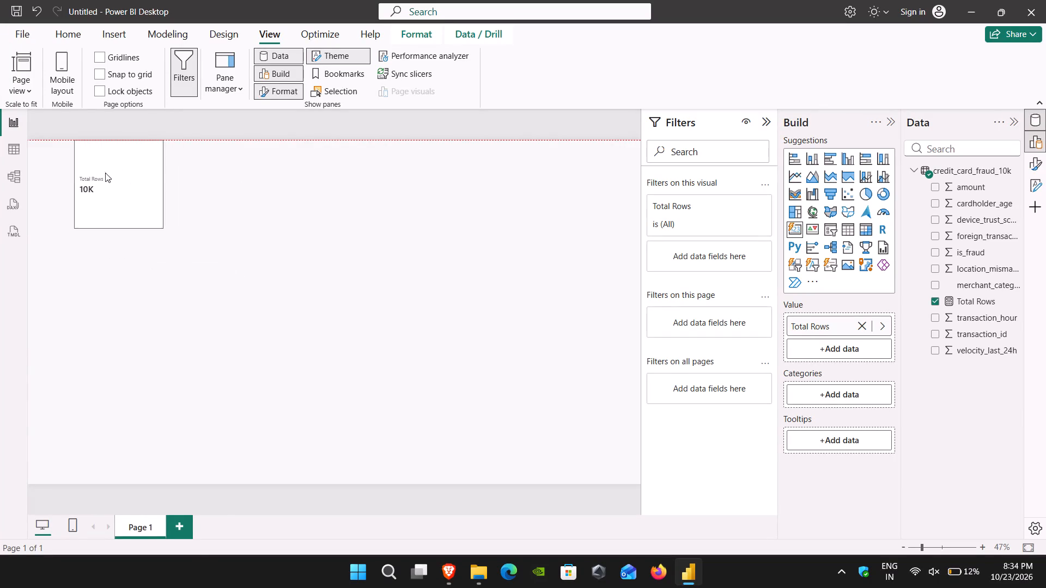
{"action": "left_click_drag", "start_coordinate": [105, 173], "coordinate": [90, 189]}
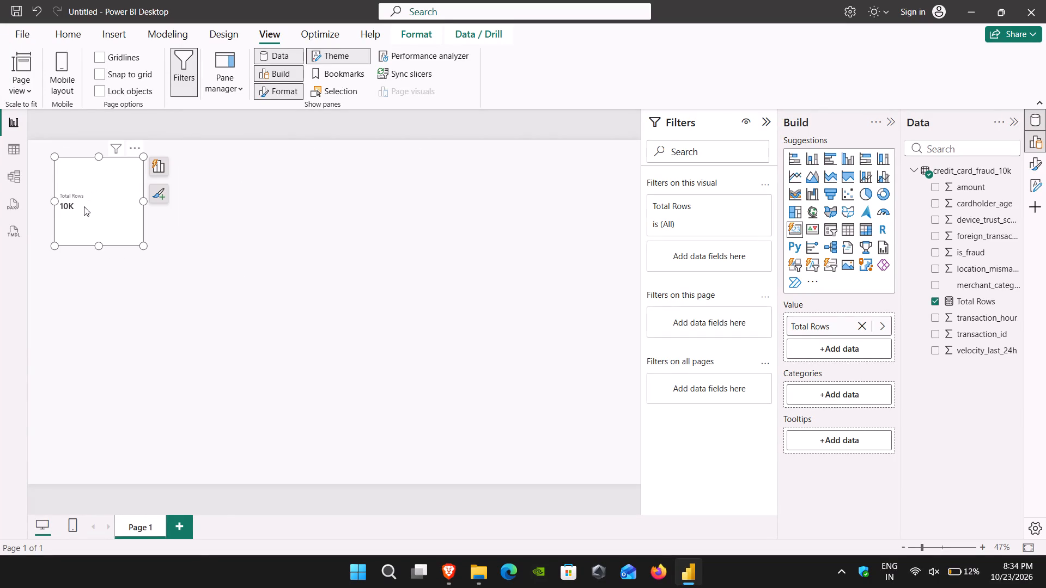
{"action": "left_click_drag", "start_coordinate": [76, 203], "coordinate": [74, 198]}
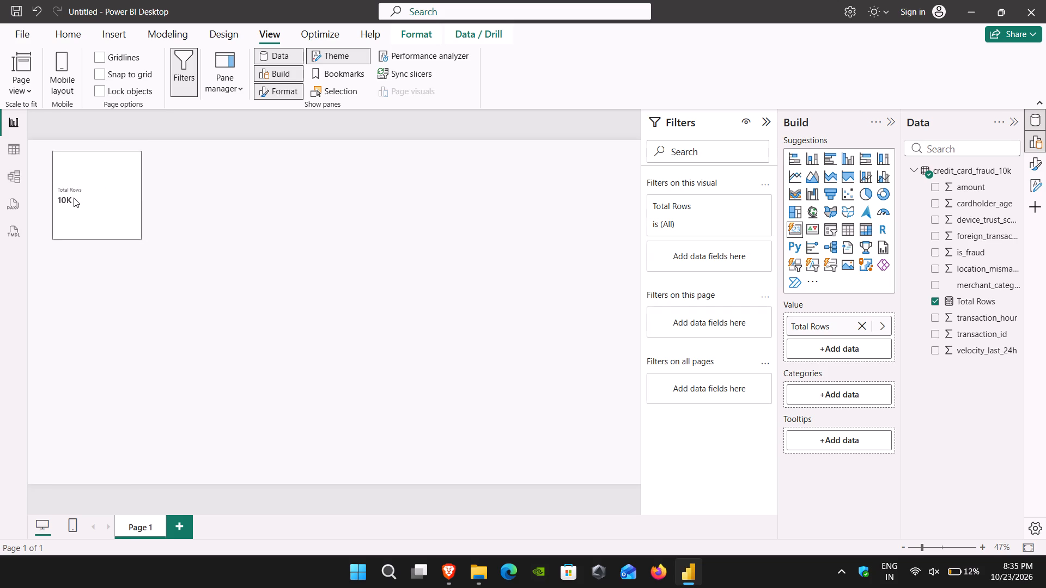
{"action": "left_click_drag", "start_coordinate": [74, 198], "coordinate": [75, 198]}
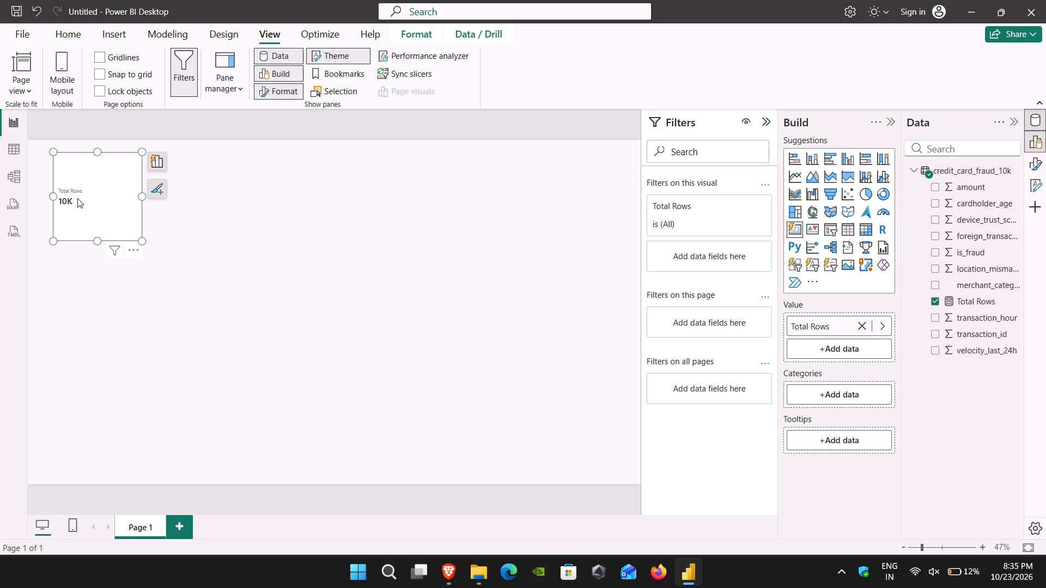
Display the Format pane alongside the Filters, Build and Data panes.
{"action": "left_click", "coordinate": [279, 94]}
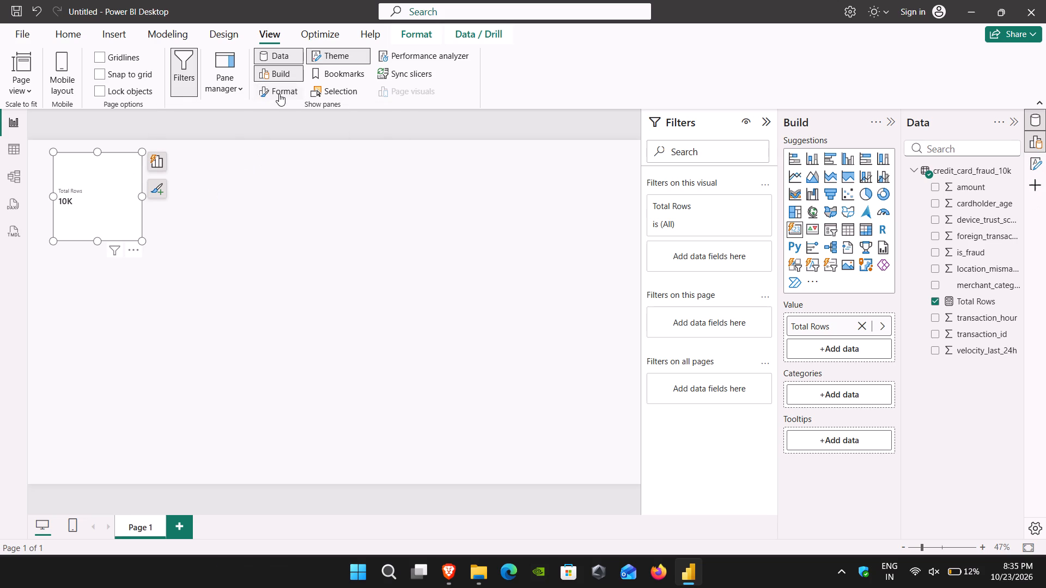
{"action": "left_click", "coordinate": [279, 94]}
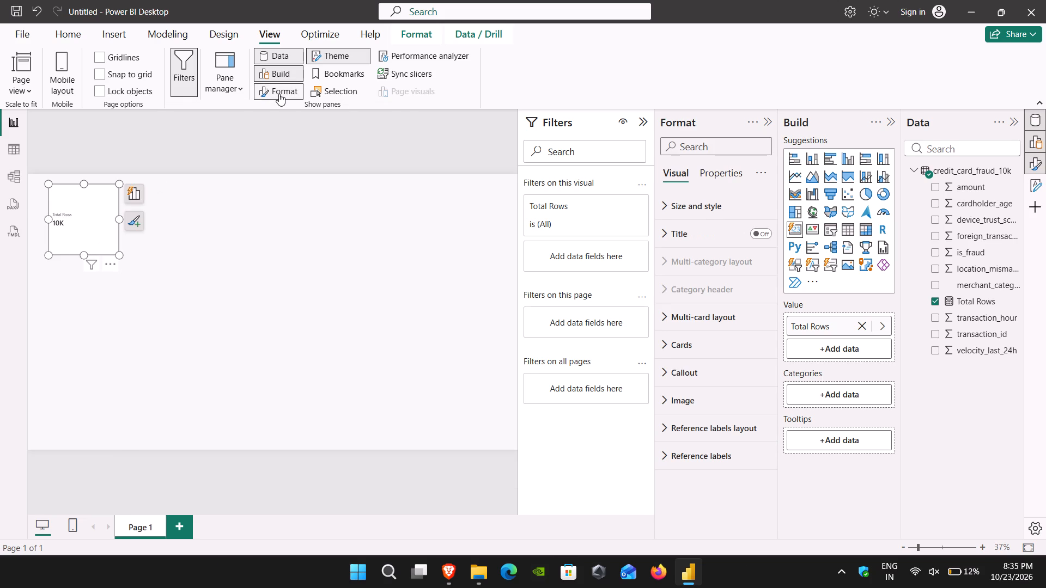
Convert the Total Rows visual to the other suggested Card type, keeping Total Rows as its field.
{"action": "left_click", "coordinate": [138, 195]}
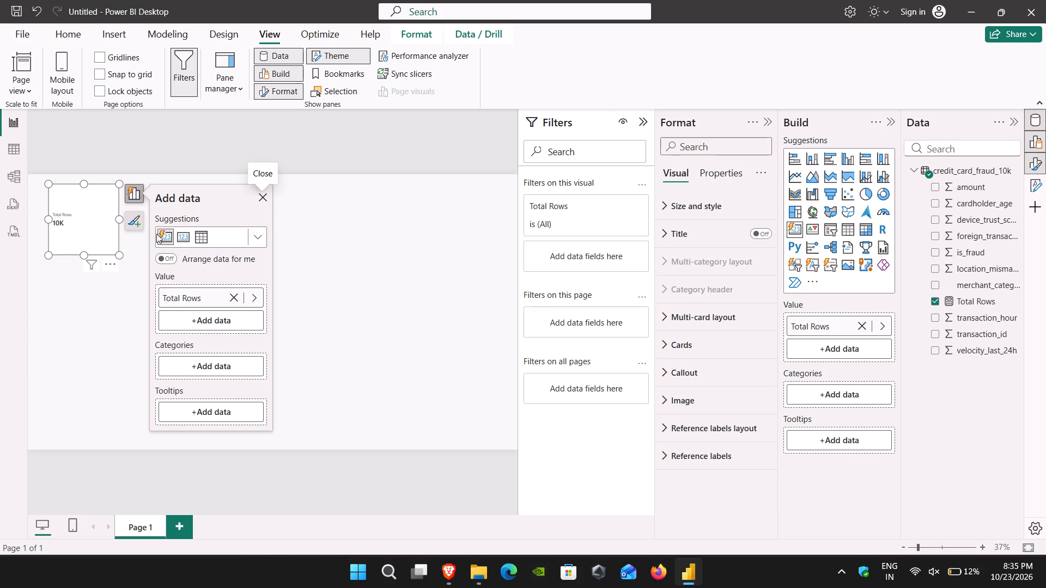
{"action": "left_click", "coordinate": [181, 239]}
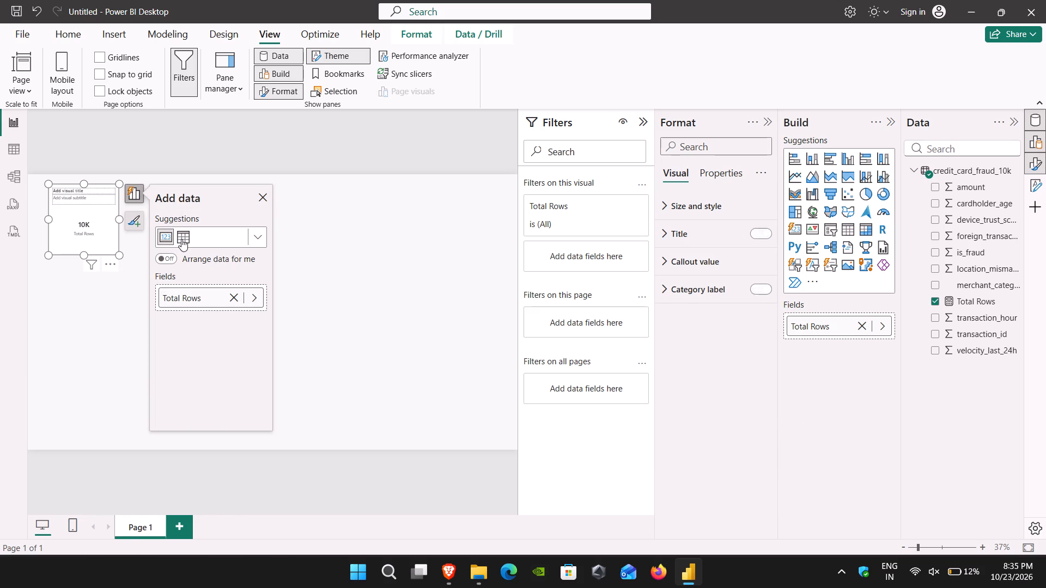
{"action": "left_click", "coordinate": [162, 236]}
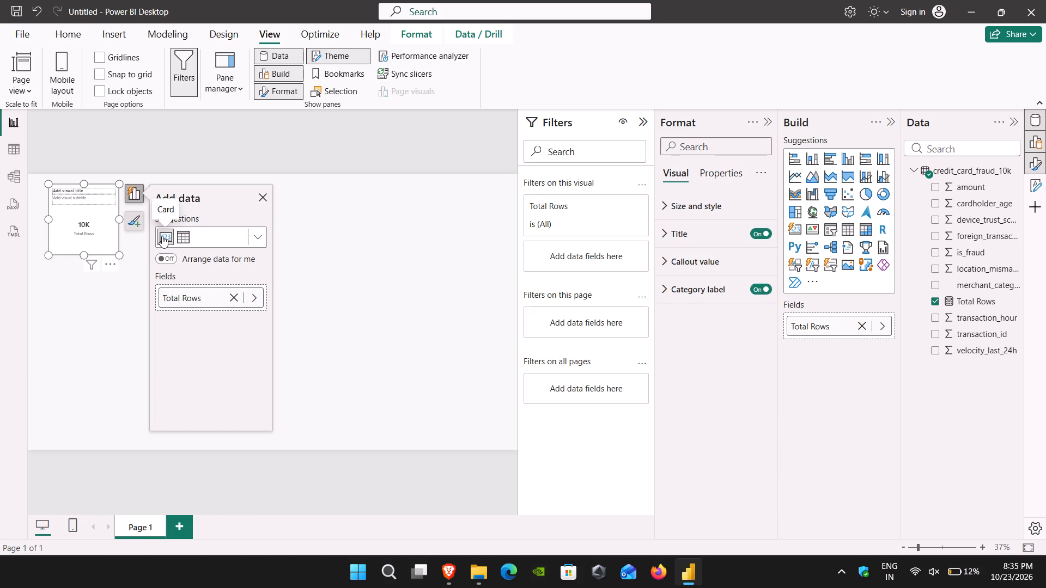
{"action": "left_click", "coordinate": [263, 200]}
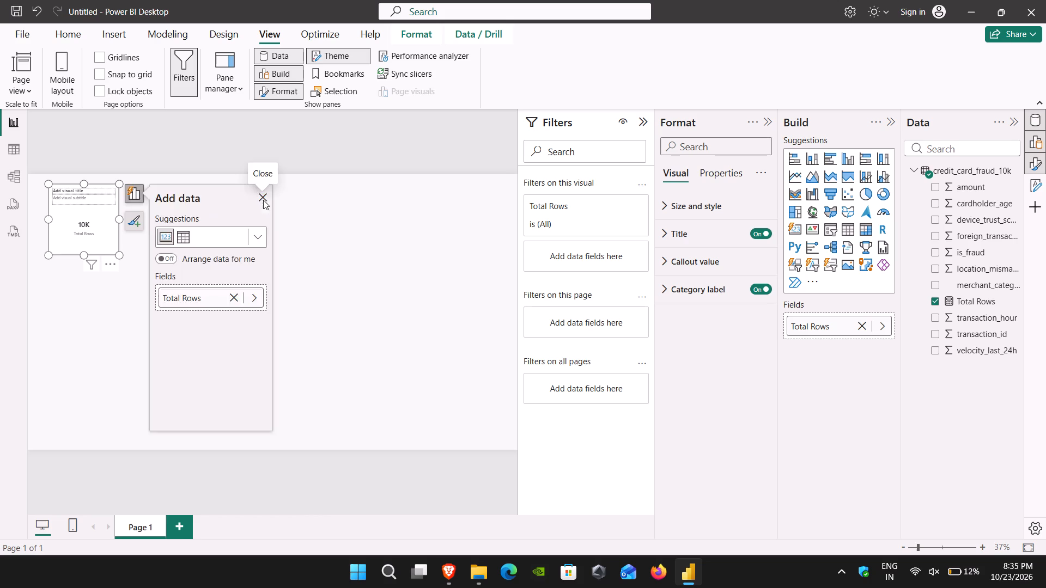
{"action": "left_click", "coordinate": [248, 211]}
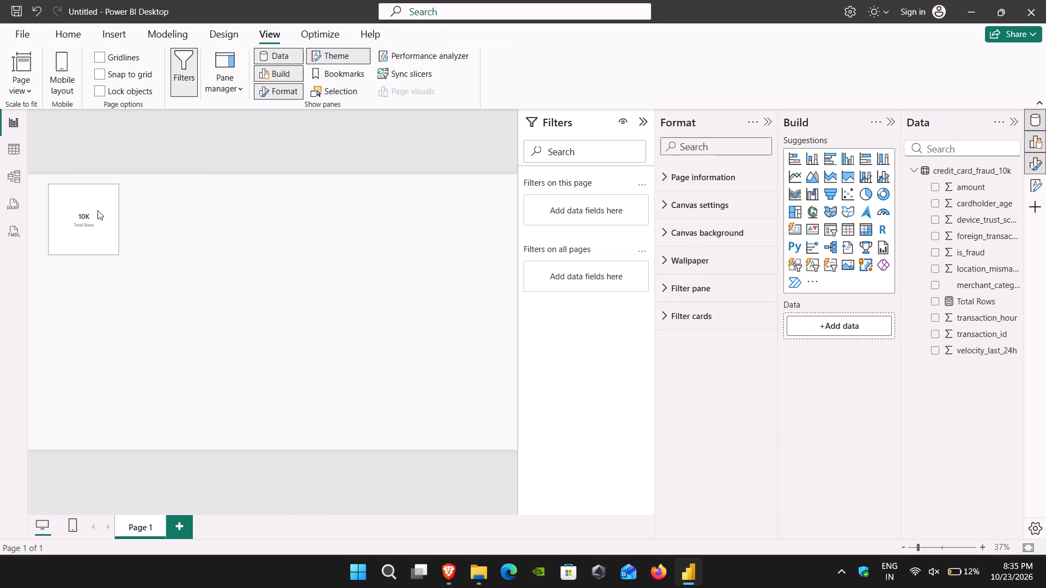
Position the Total Rows card flush against the top-left corner of the report page.
{"action": "left_click", "coordinate": [96, 210]}
{"action": "left_click_drag", "start_coordinate": [96, 210], "coordinate": [74, 209]}
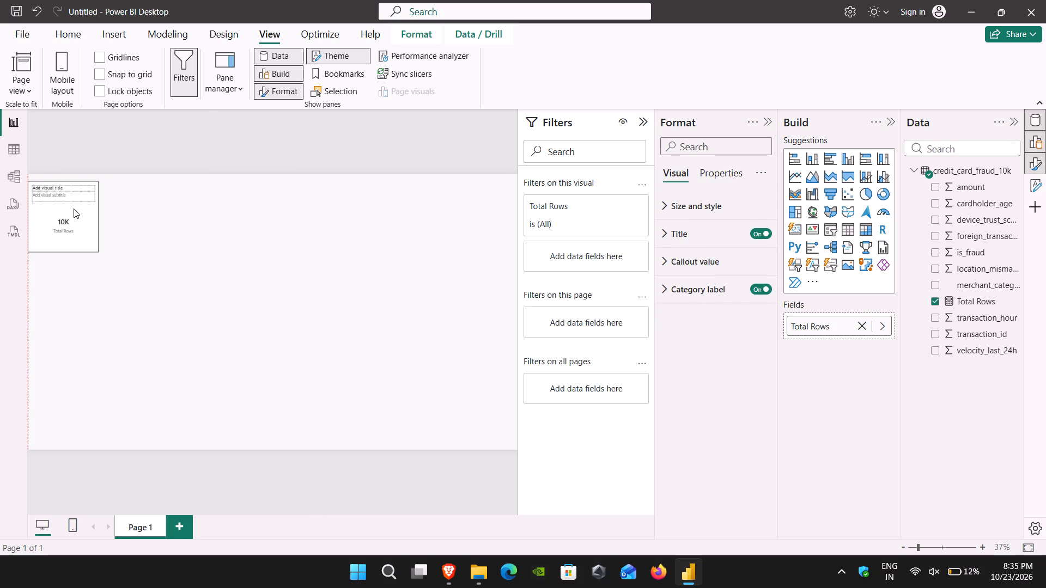
{"action": "left_click_drag", "start_coordinate": [74, 209], "coordinate": [71, 210]}
{"action": "left_click", "coordinate": [168, 304]}
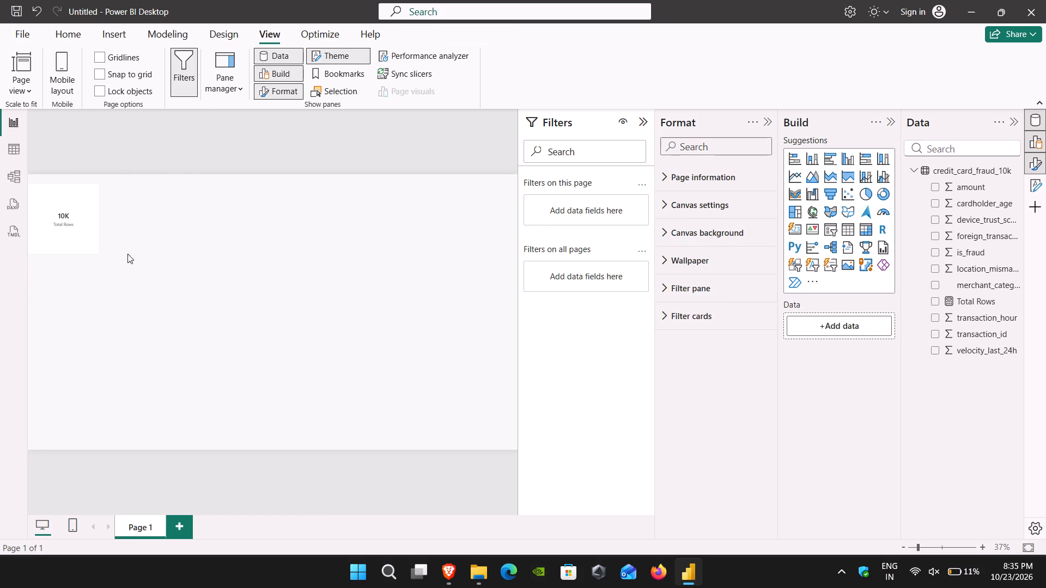
{"action": "left_click_drag", "start_coordinate": [82, 230], "coordinate": [82, 223]}
{"action": "left_click_drag", "start_coordinate": [82, 223], "coordinate": [85, 216]}
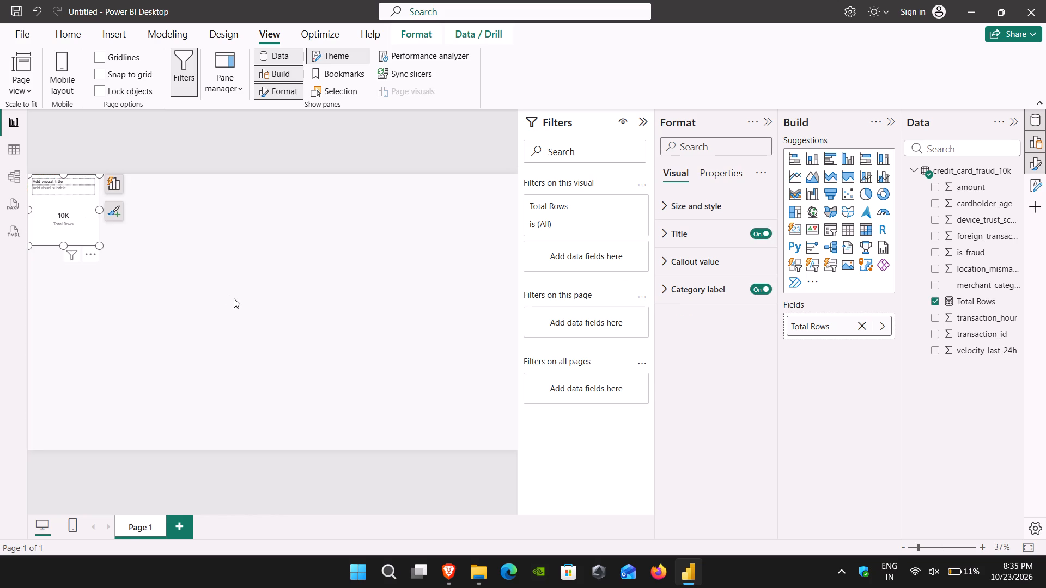
{"action": "left_click", "coordinate": [234, 298]}
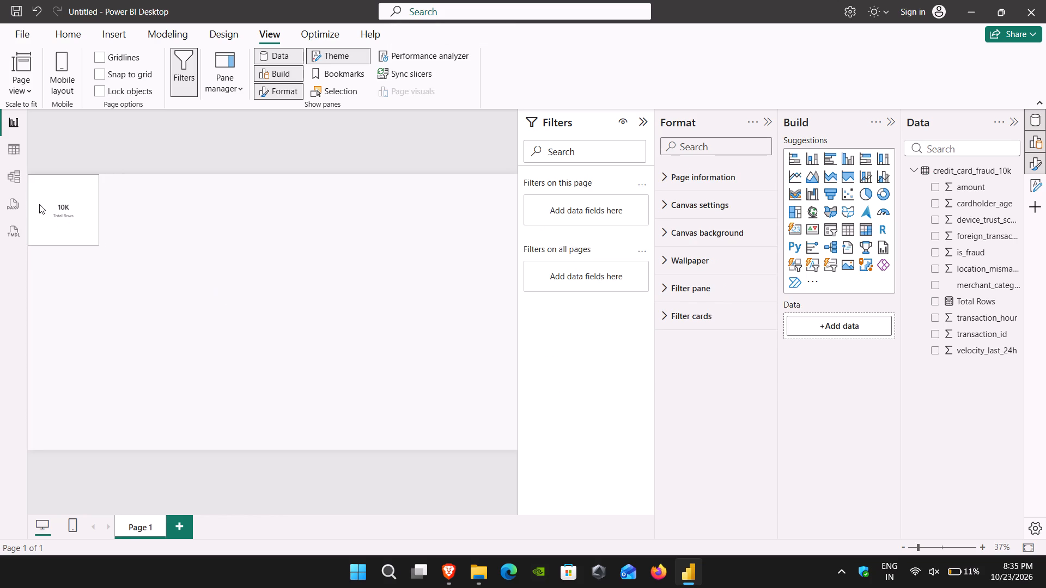
Examine the Total Rows card's optional visual elements and the data options for its field without changing them.
{"action": "left_click", "coordinate": [41, 205]}
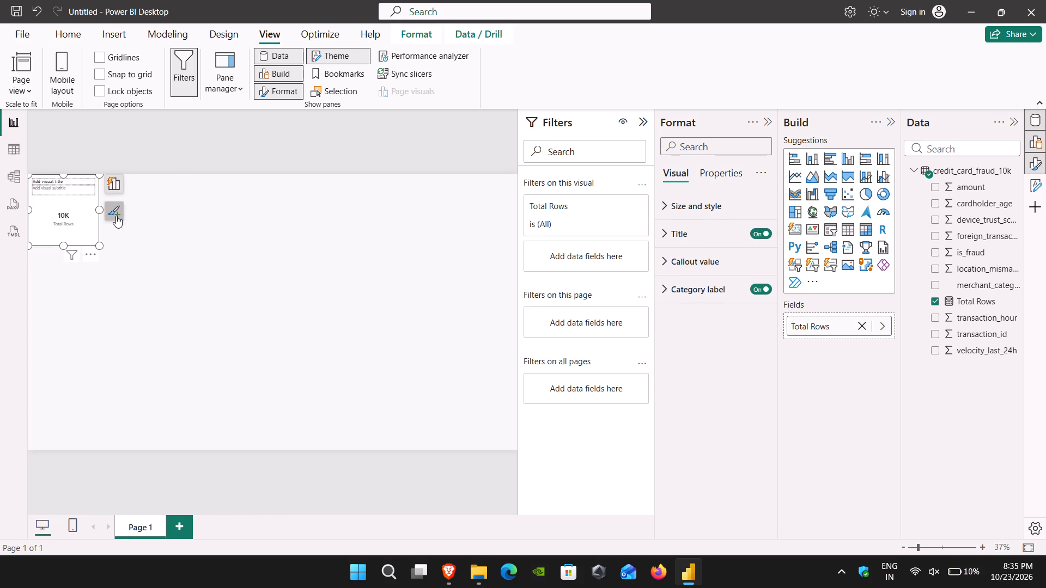
{"action": "left_click", "coordinate": [116, 216]}
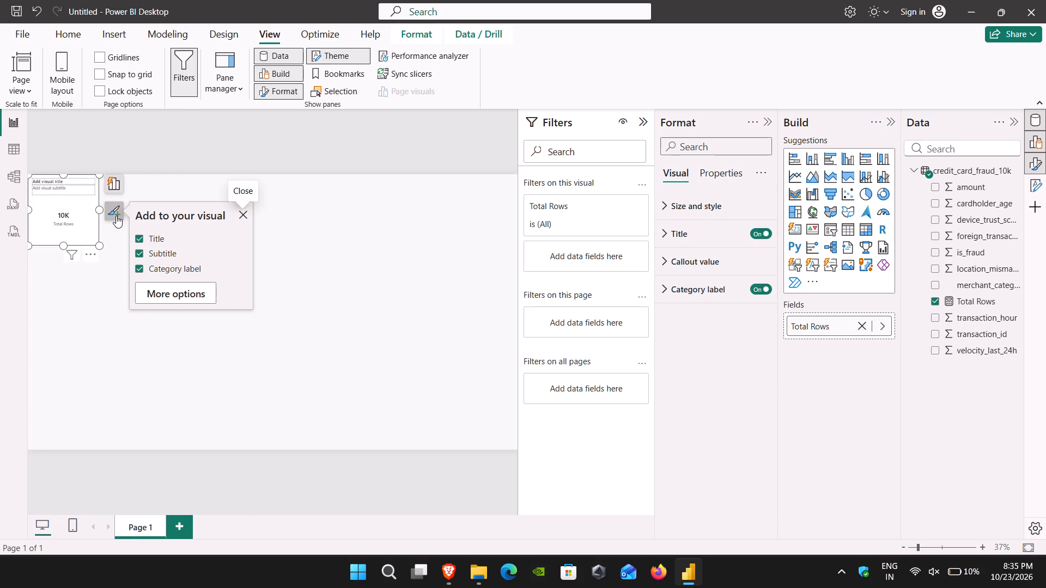
{"action": "left_click", "coordinate": [169, 295]}
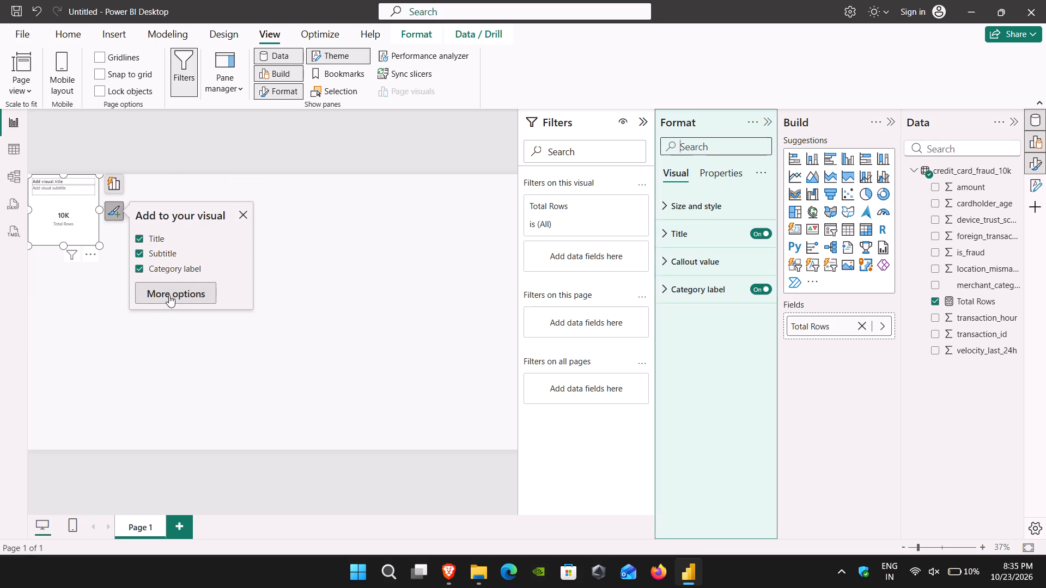
{"action": "left_click_drag", "start_coordinate": [235, 212], "coordinate": [246, 212]}
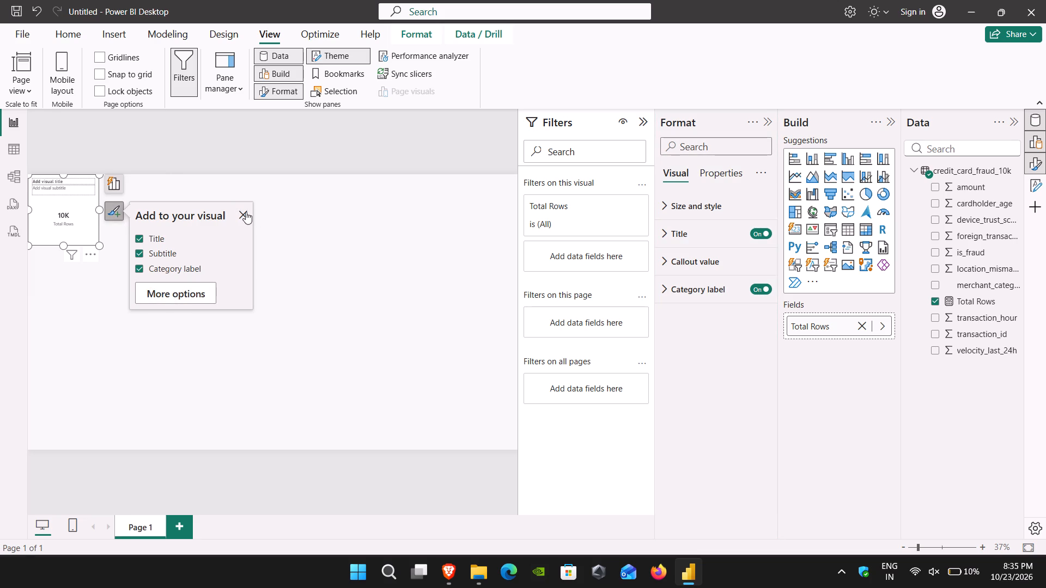
{"action": "left_click", "coordinate": [246, 212]}
{"action": "left_click", "coordinate": [216, 264]}
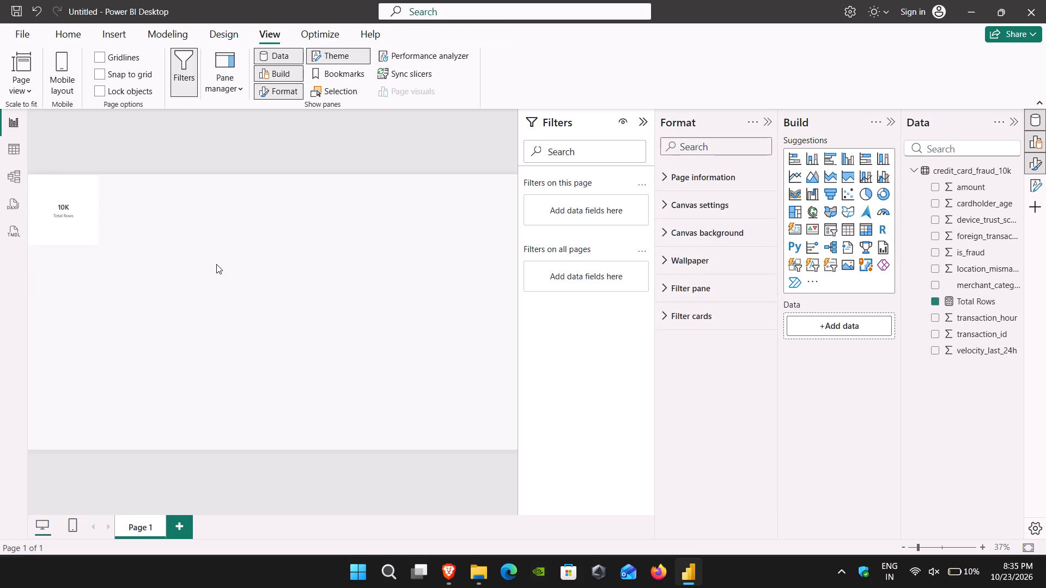
{"action": "left_click", "coordinate": [72, 207]}
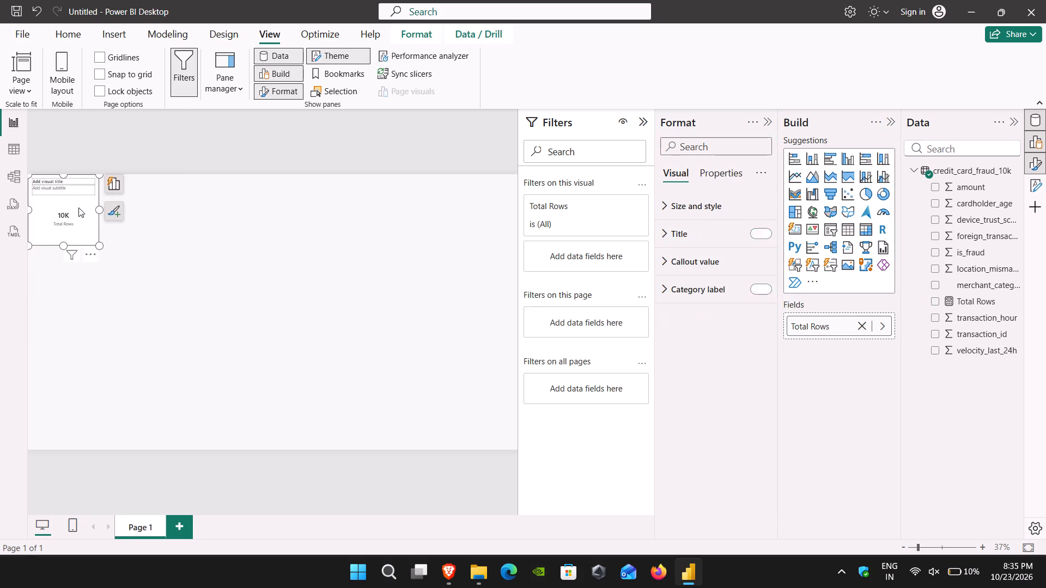
{"action": "left_click", "coordinate": [119, 188]}
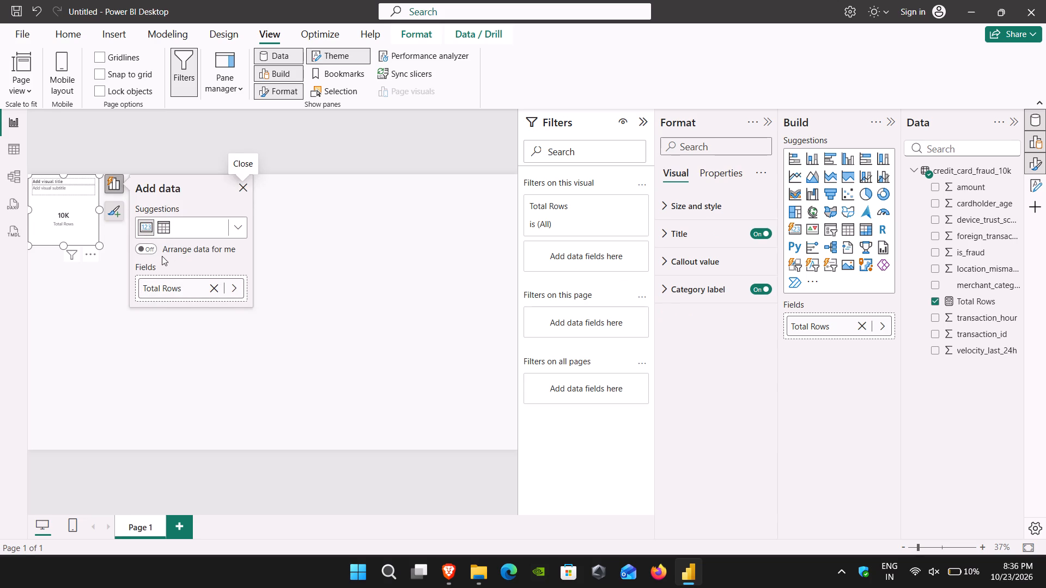
{"action": "left_click", "coordinate": [234, 289]}
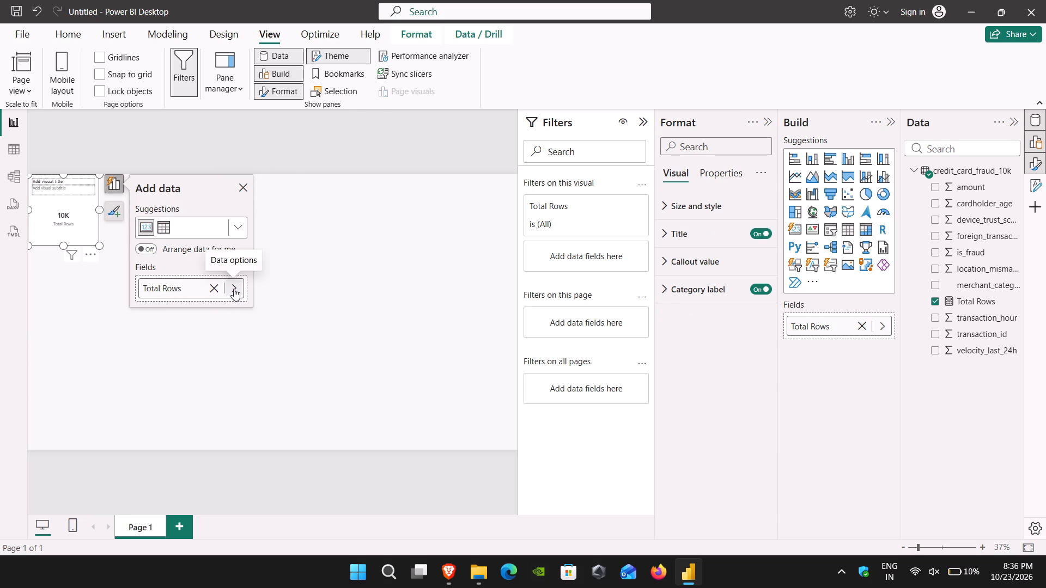
{"action": "left_click", "coordinate": [214, 396]}
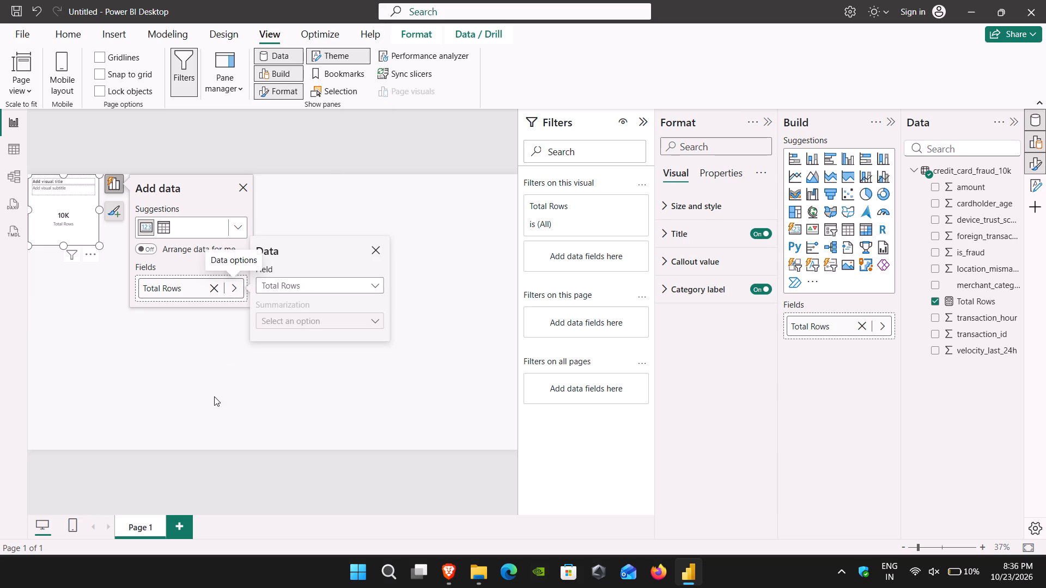
{"action": "left_click", "coordinate": [214, 396]}
{"action": "left_click", "coordinate": [245, 385]}
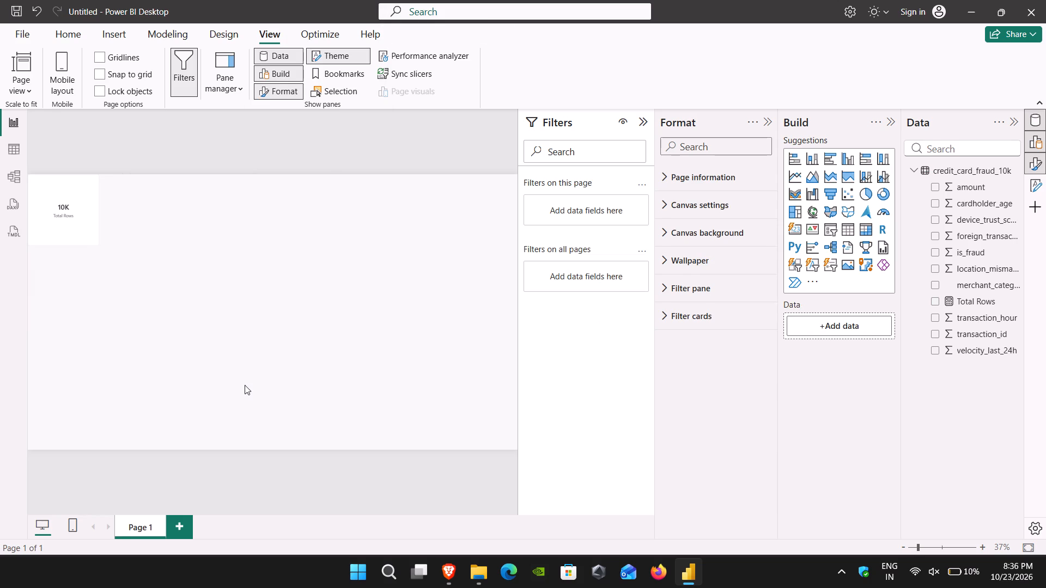
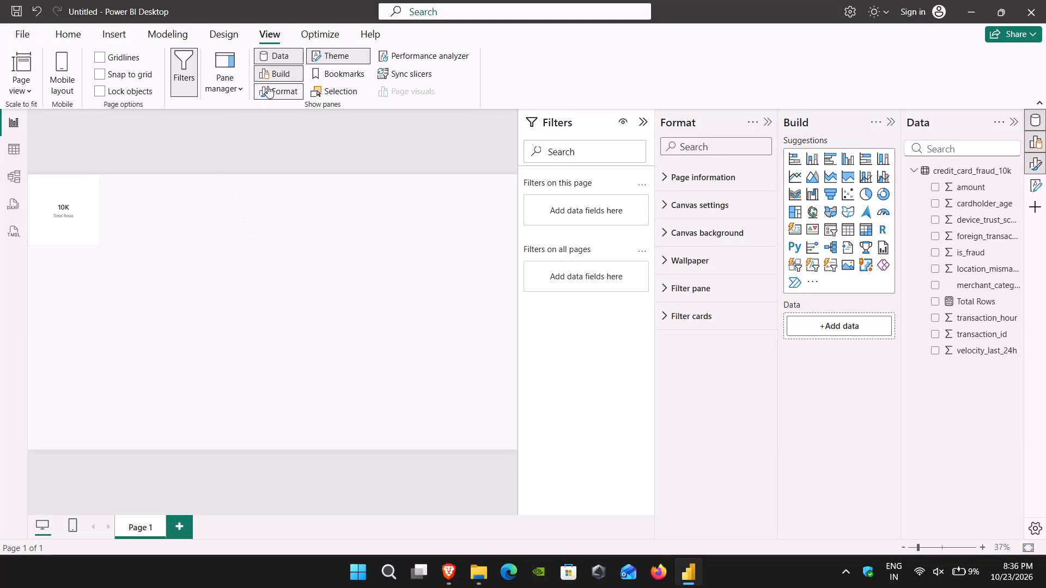
Set the report theme's color palette to Accessible Default.
{"action": "left_click", "coordinate": [264, 28]}
{"action": "left_click", "coordinate": [338, 56]}
{"action": "left_click", "coordinate": [338, 56]}
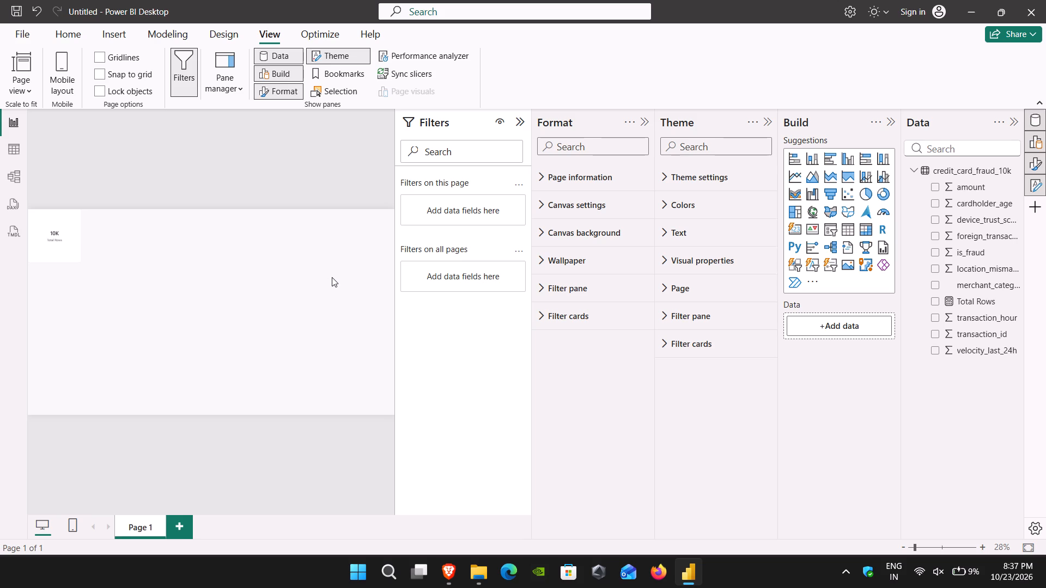
{"action": "left_click", "coordinate": [678, 206]}
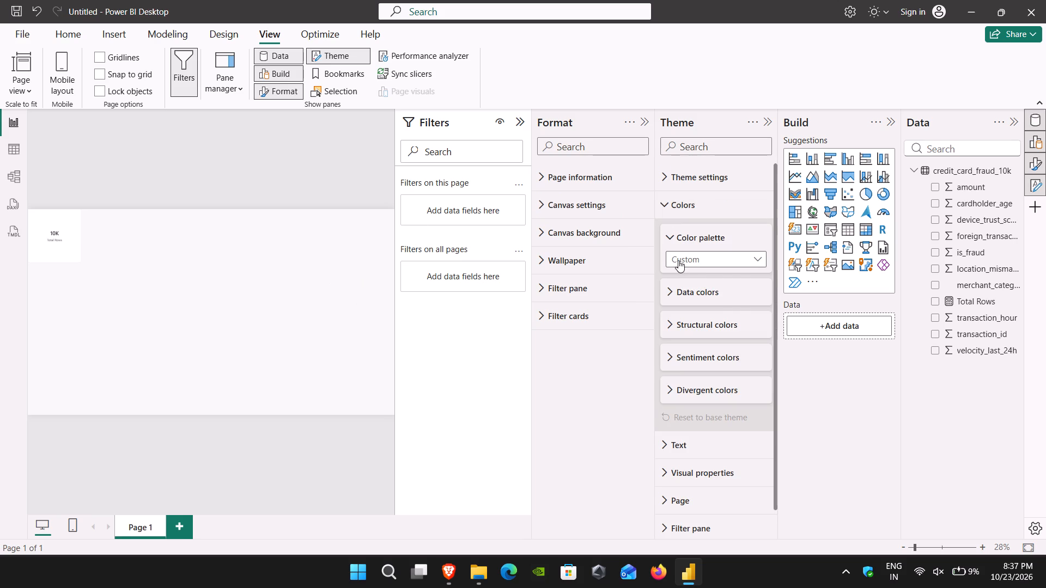
{"action": "left_click", "coordinate": [683, 260]}
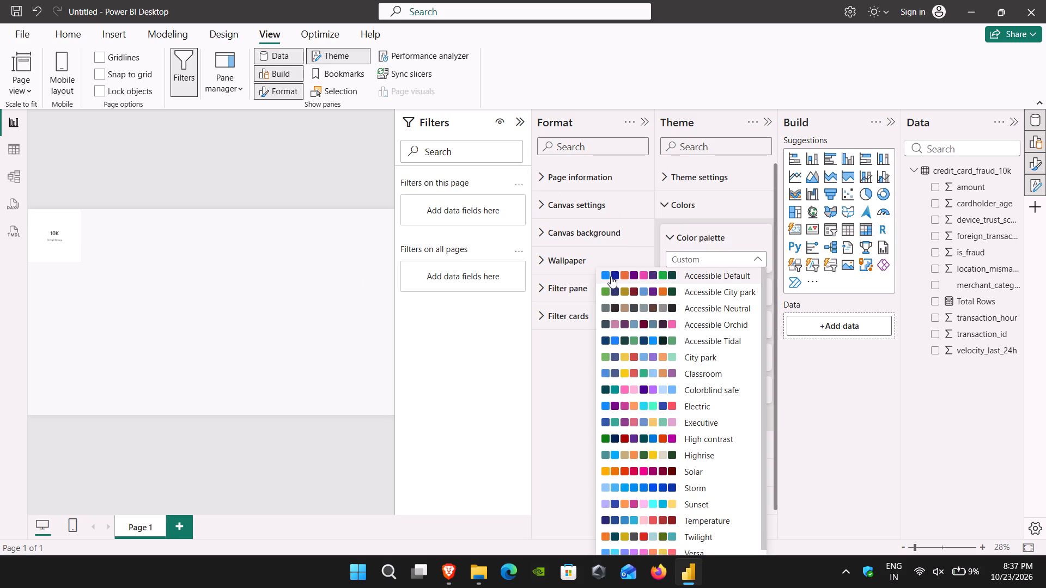
{"action": "left_click", "coordinate": [605, 275]}
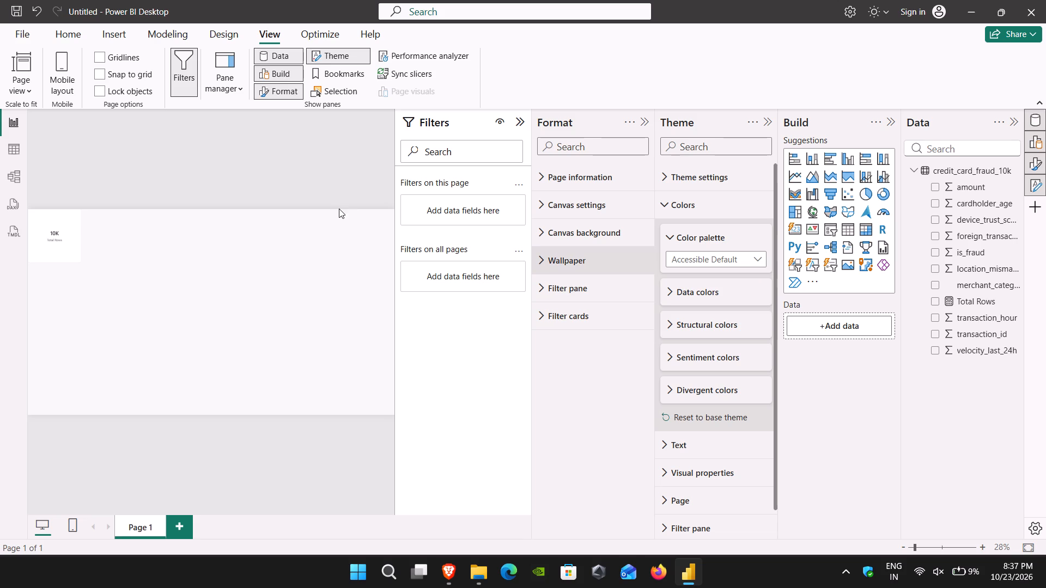
{"action": "left_click", "coordinate": [47, 235]}
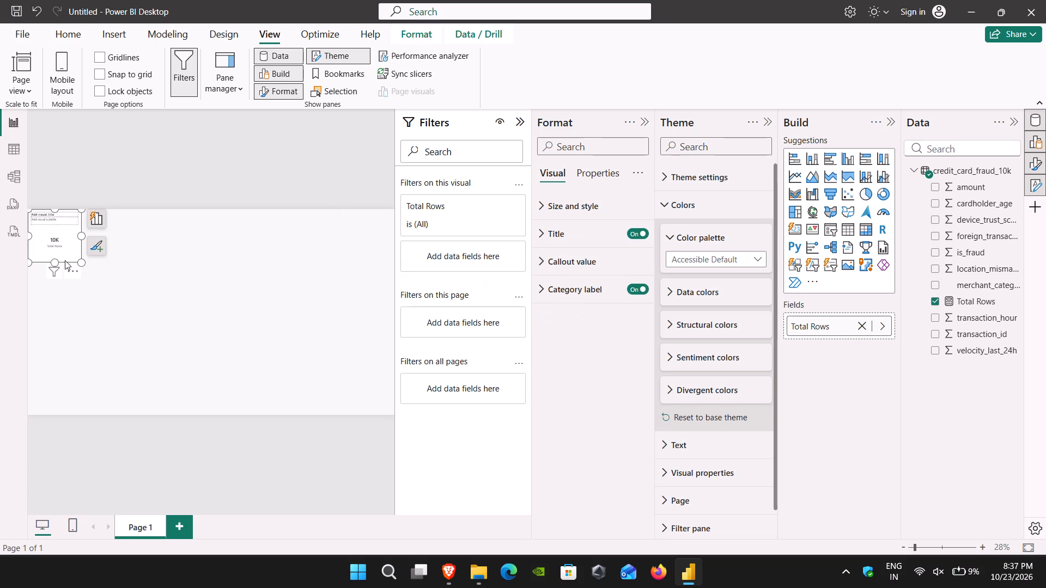
{"action": "left_click", "coordinate": [758, 262]}
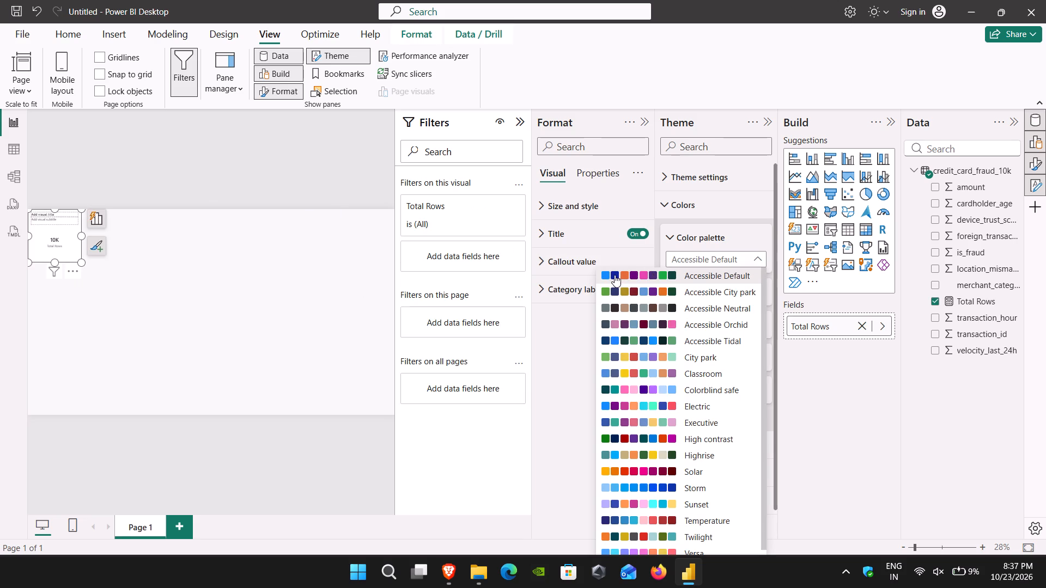
{"action": "left_click", "coordinate": [615, 275]}
{"action": "left_click", "coordinate": [320, 344]}
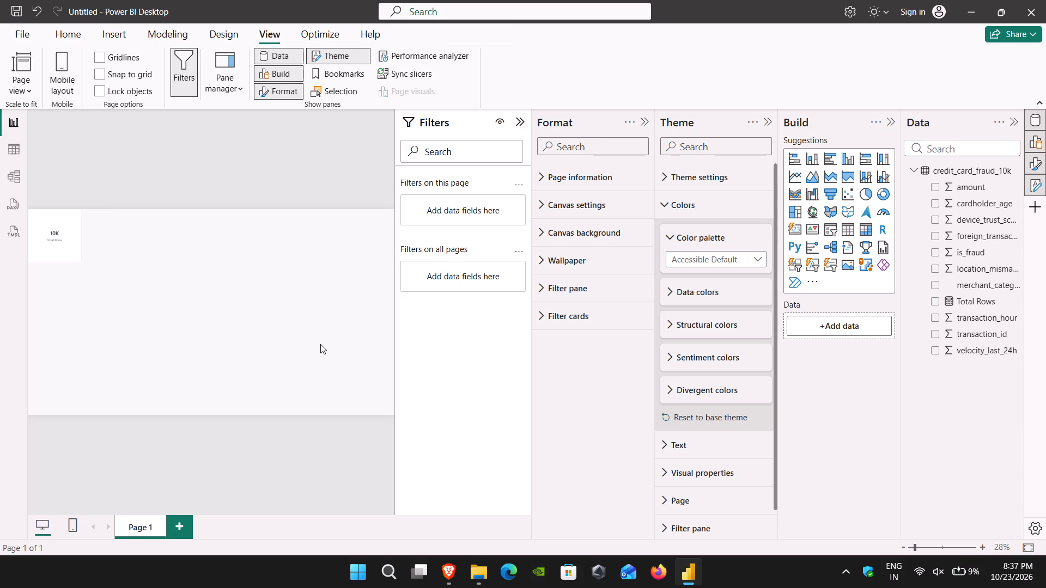
{"action": "left_click", "coordinate": [320, 344]}
{"action": "left_click", "coordinate": [289, 254]}
Hide the Theme, Format and Data panes, keeping the Filters and Build panes beside the report page.
{"action": "left_click", "coordinate": [301, 40]}
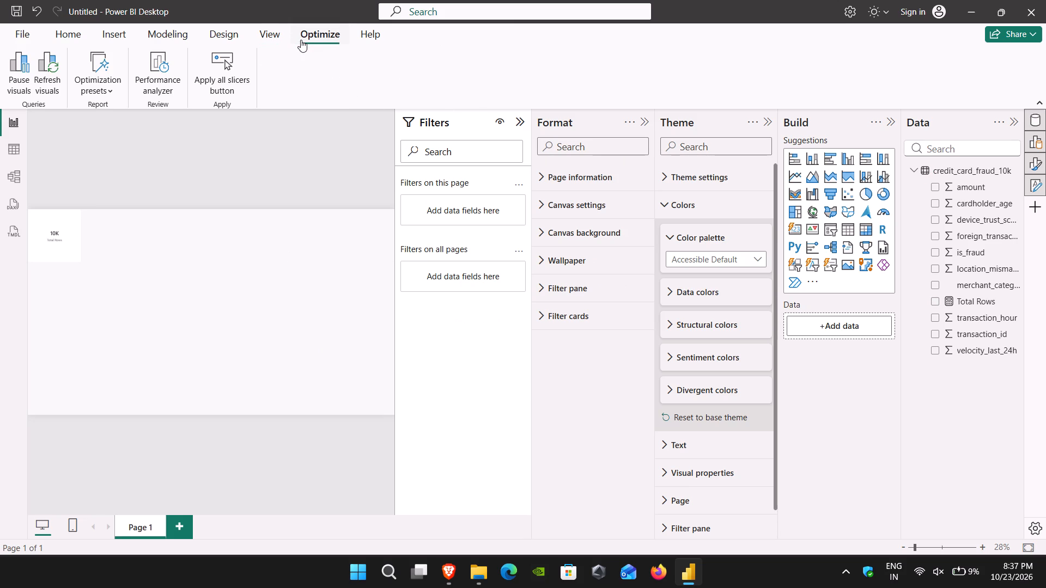
{"action": "left_click", "coordinate": [277, 32]}
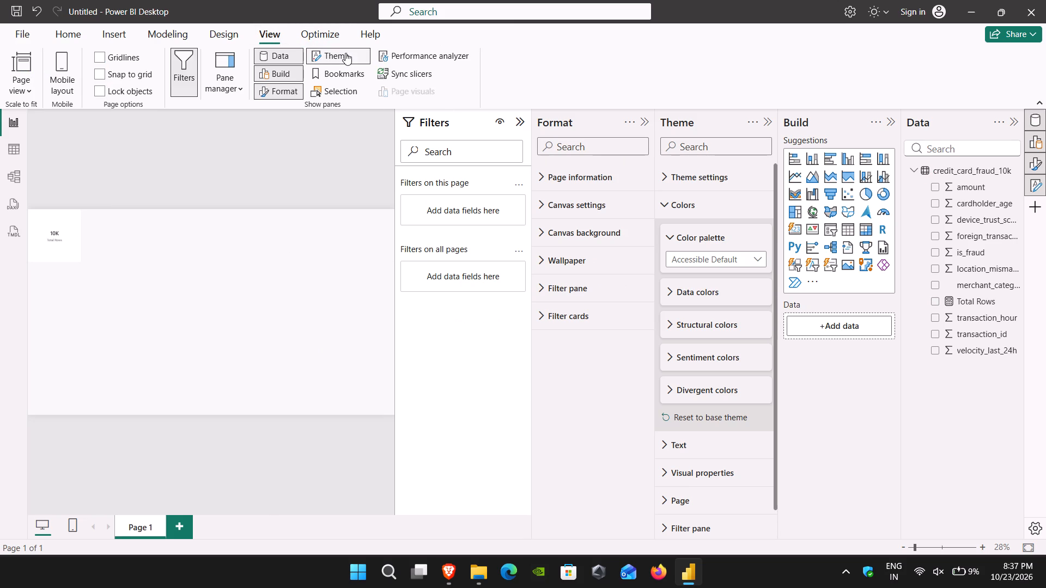
{"action": "left_click", "coordinate": [345, 53]}
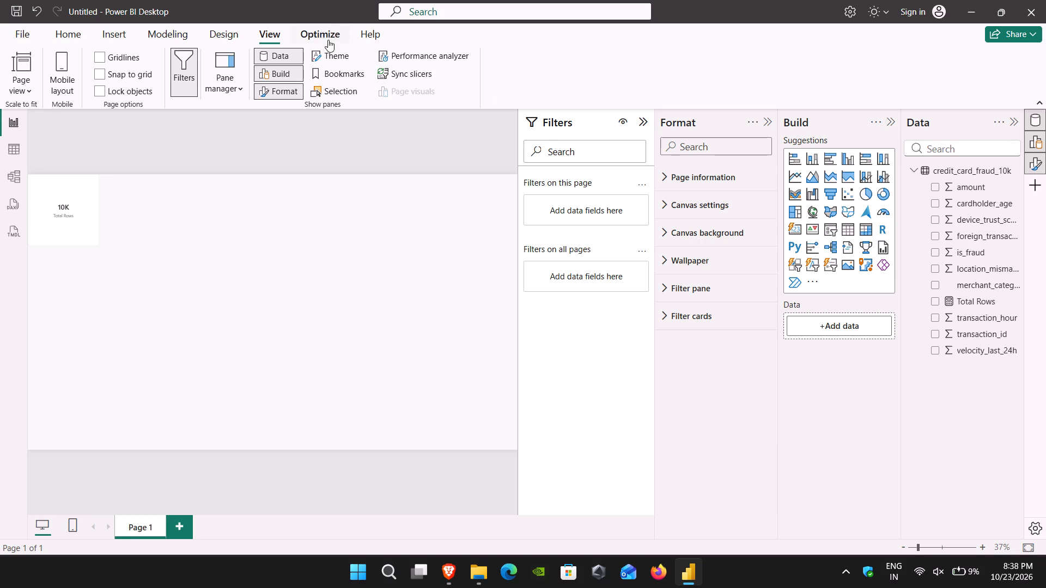
{"action": "left_click", "coordinate": [289, 89]}
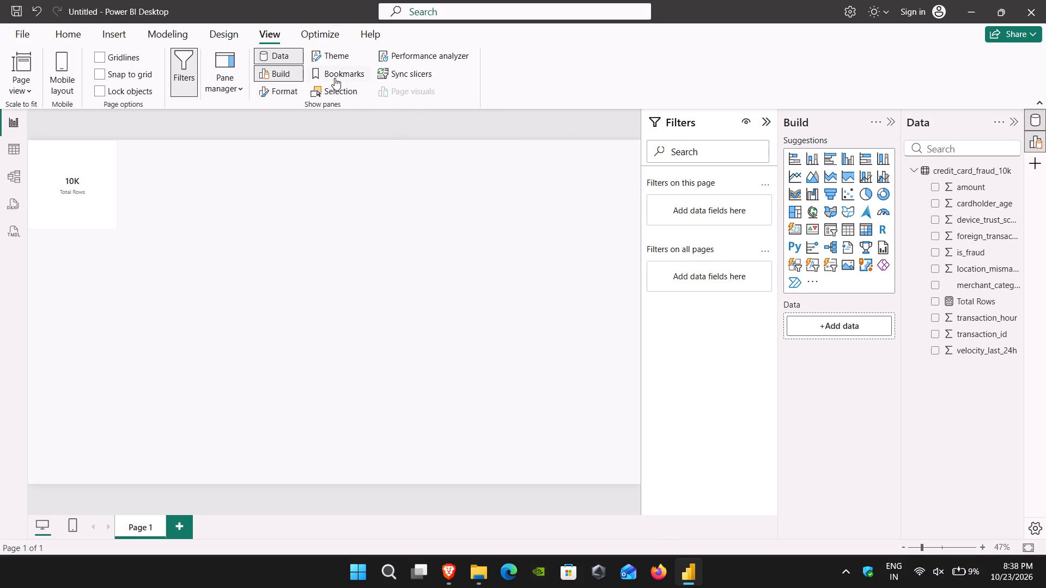
{"action": "left_click", "coordinate": [281, 50]}
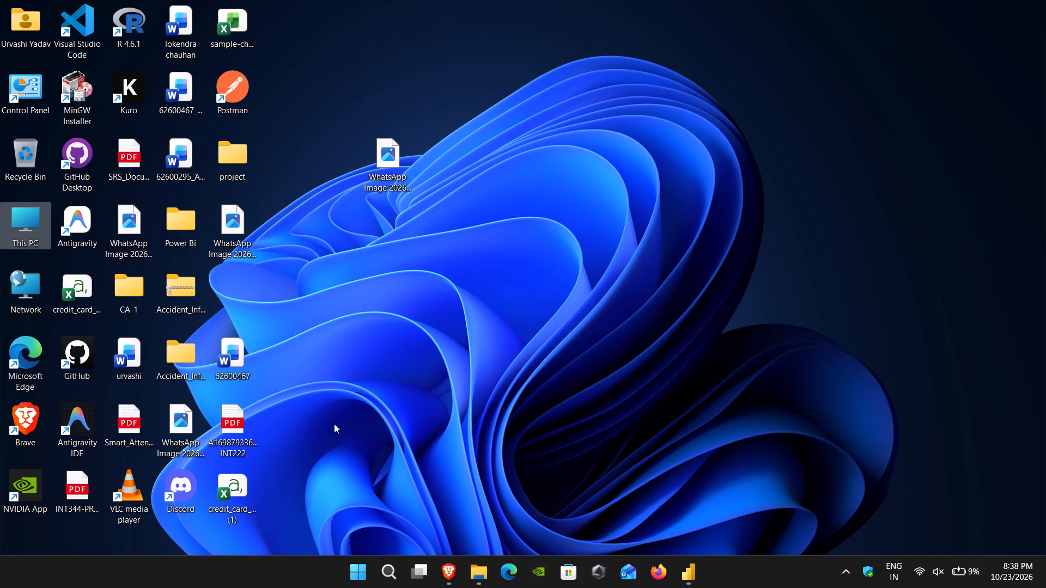
{"action": "left_click", "coordinate": [681, 575]}
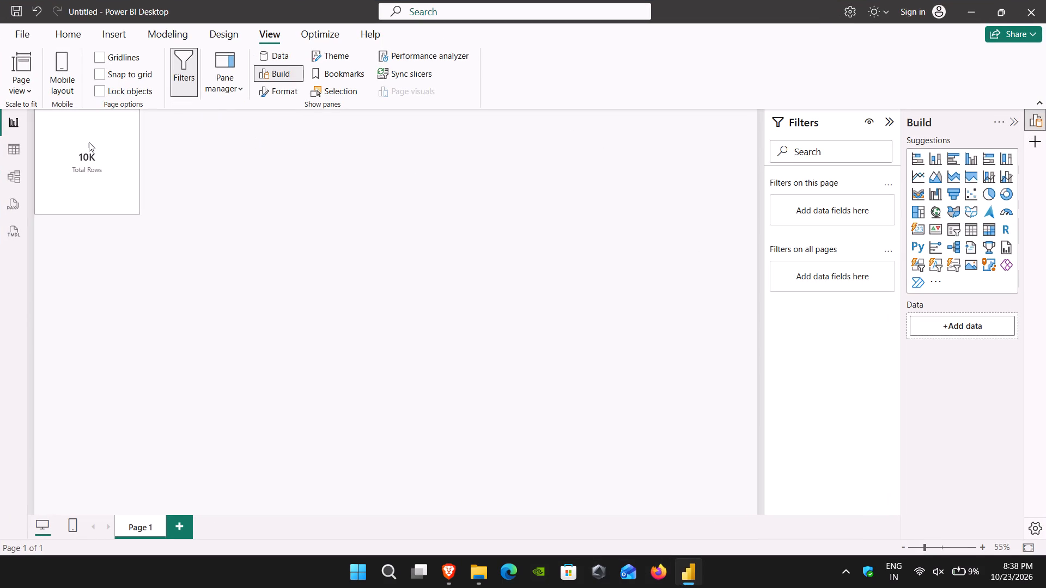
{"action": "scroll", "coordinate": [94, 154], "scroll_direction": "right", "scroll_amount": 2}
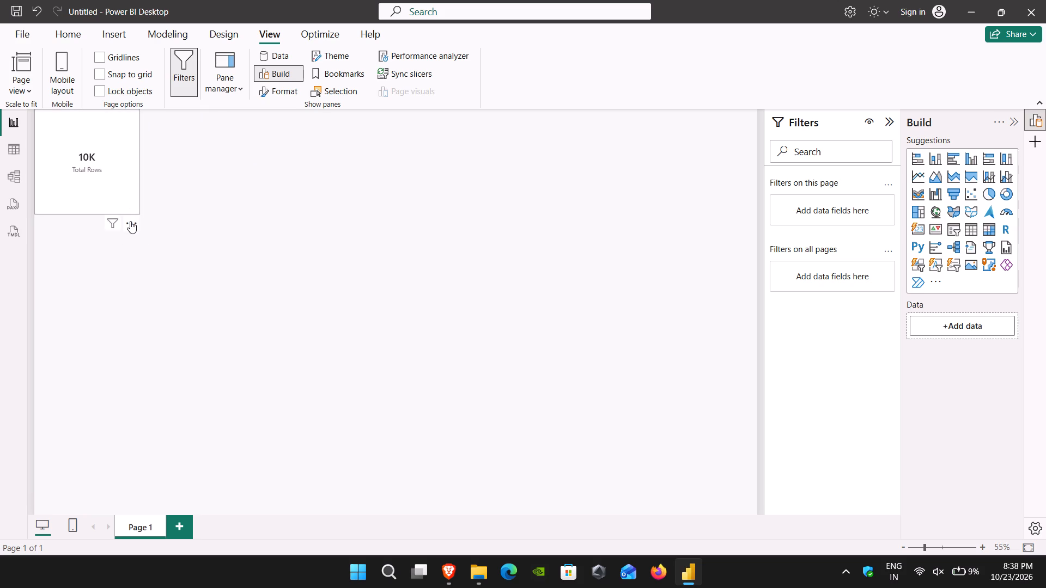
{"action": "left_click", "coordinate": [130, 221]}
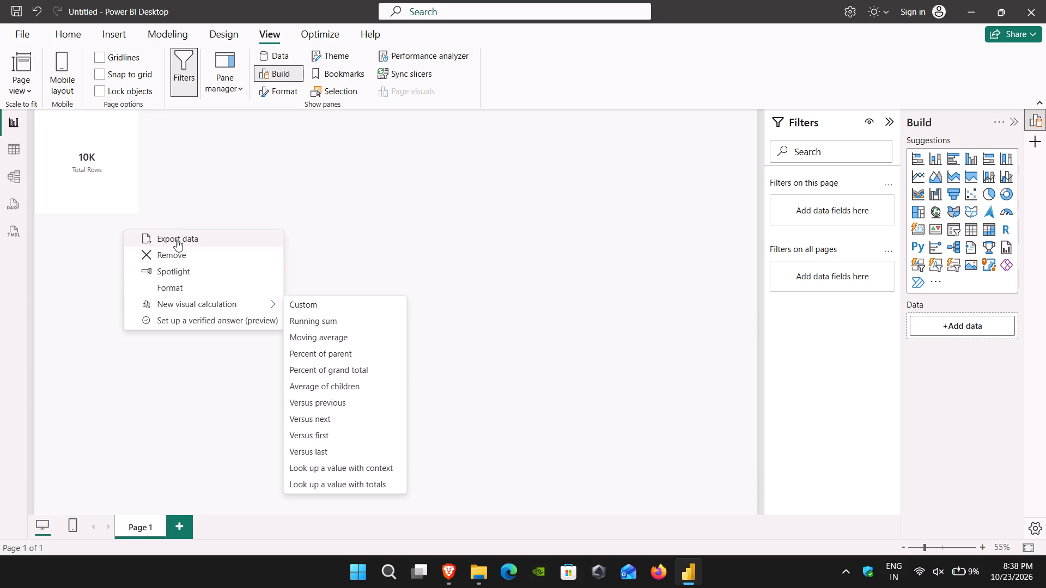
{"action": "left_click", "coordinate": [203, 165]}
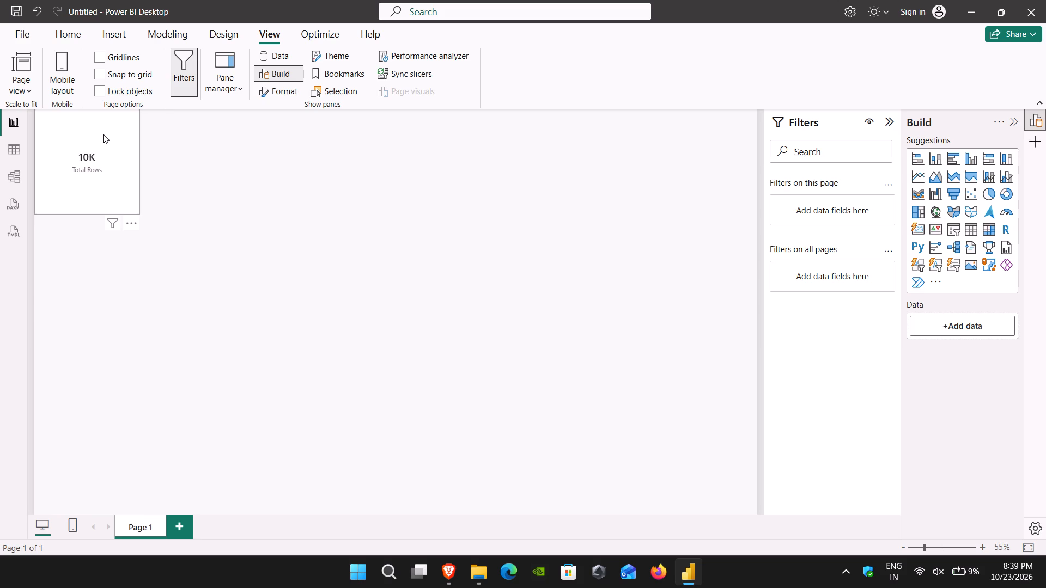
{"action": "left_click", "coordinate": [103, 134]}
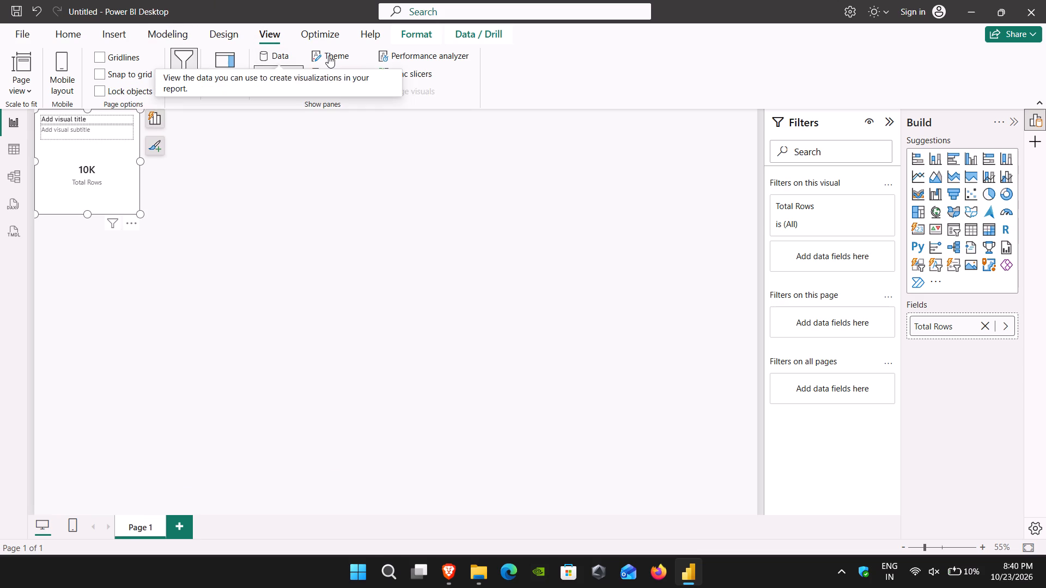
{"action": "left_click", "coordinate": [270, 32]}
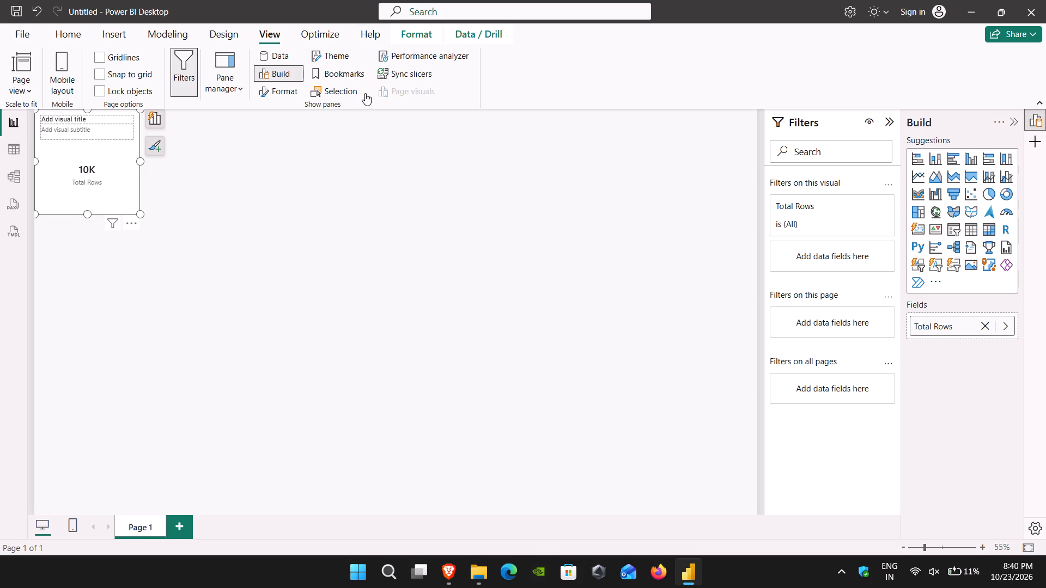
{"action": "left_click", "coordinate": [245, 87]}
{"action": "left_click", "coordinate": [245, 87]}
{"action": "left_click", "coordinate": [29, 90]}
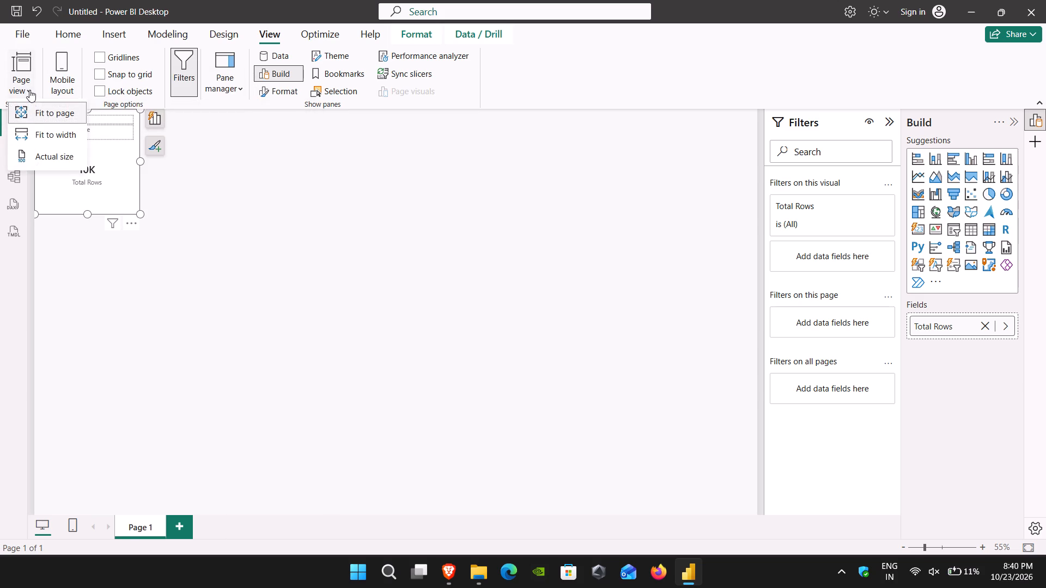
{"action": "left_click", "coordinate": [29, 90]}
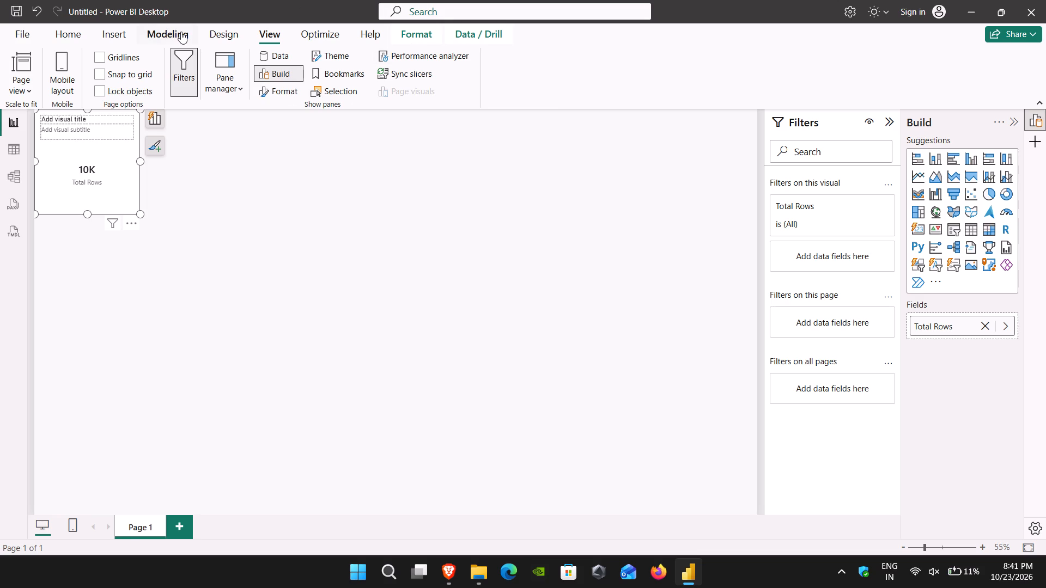
Insert an empty text box on the report page directly below the Total Rows card.
{"action": "left_click", "coordinate": [111, 26]}
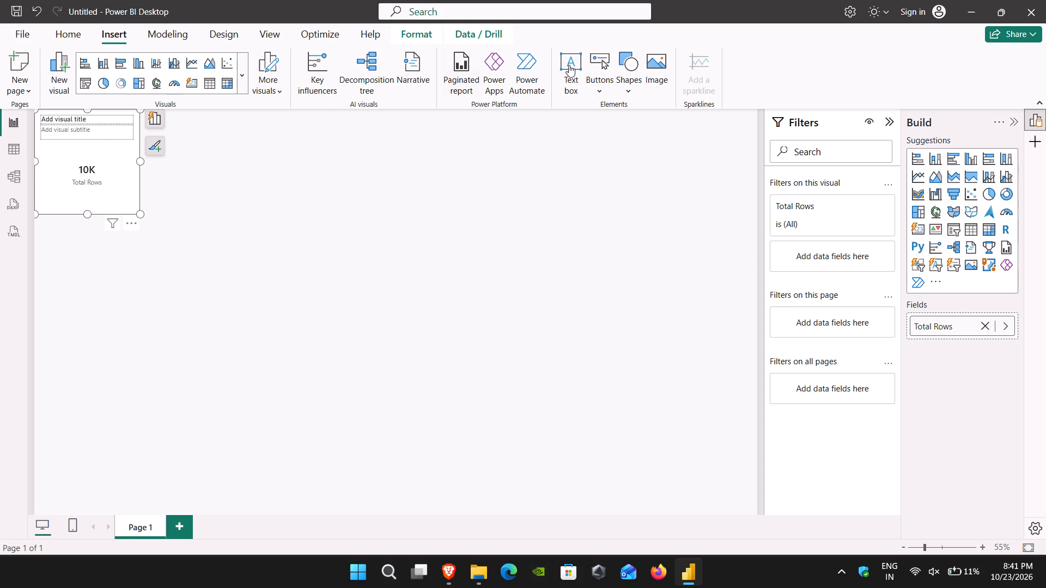
{"action": "left_click", "coordinate": [570, 84]}
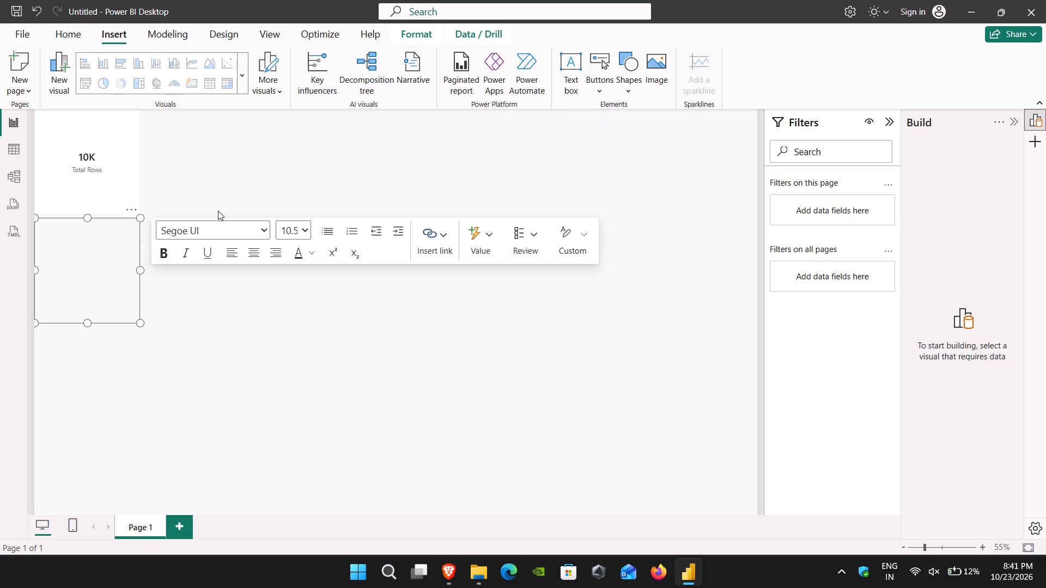
{"action": "left_click", "coordinate": [210, 230]}
{"action": "left_click", "coordinate": [210, 230]}
{"action": "left_click", "coordinate": [100, 244]}
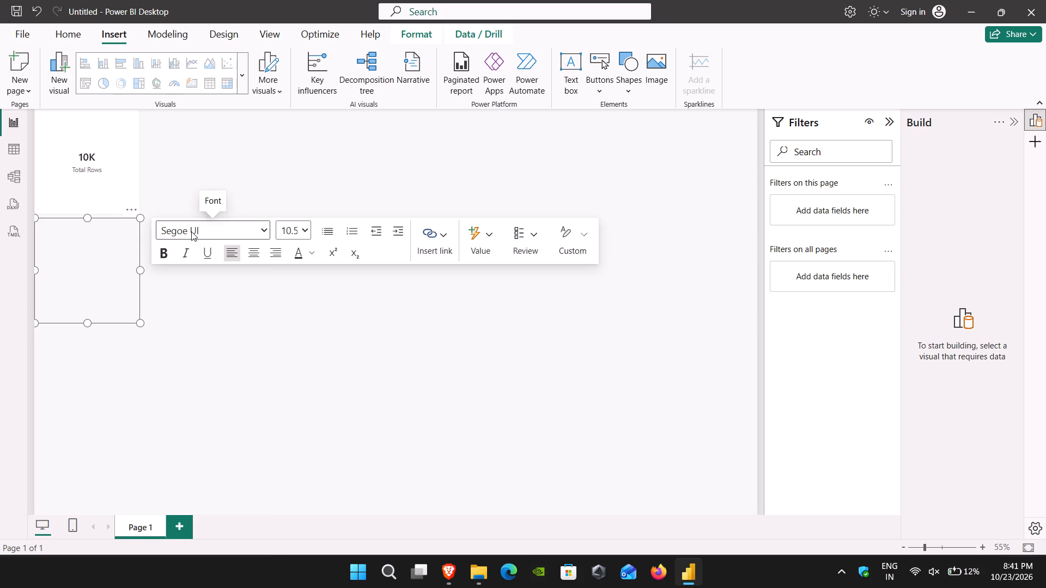
{"action": "left_click_drag", "start_coordinate": [191, 231], "coordinate": [69, 241]}
{"action": "left_click", "coordinate": [69, 241]}
{"action": "left_click", "coordinate": [95, 266]}
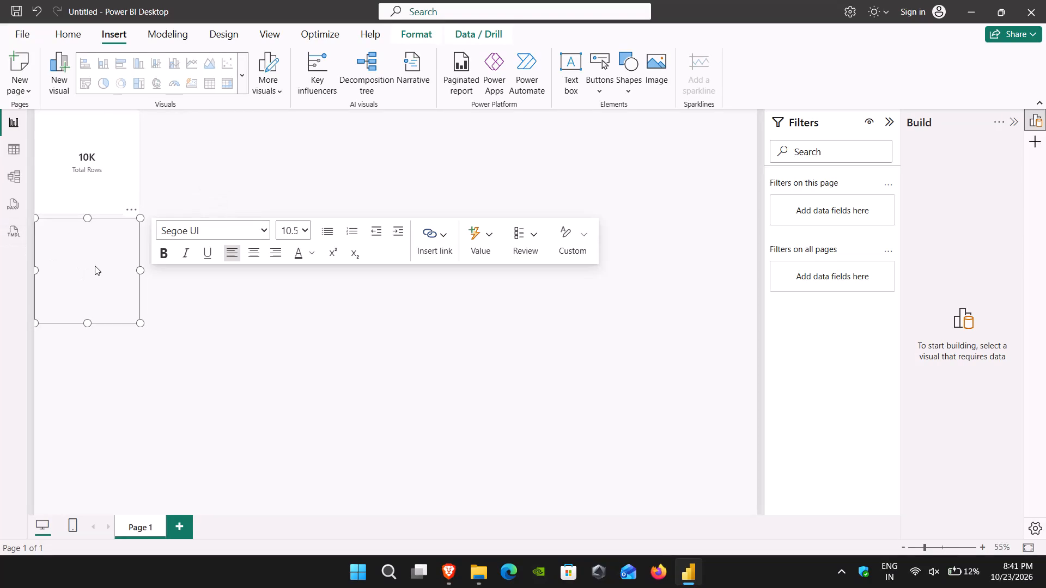
Enter the title CREDIT CARD FRAUD DETECTION in the text box below the Total Rows card.
{"action": "key", "text": "c"}
{"action": "key", "text": "BackSpace"}
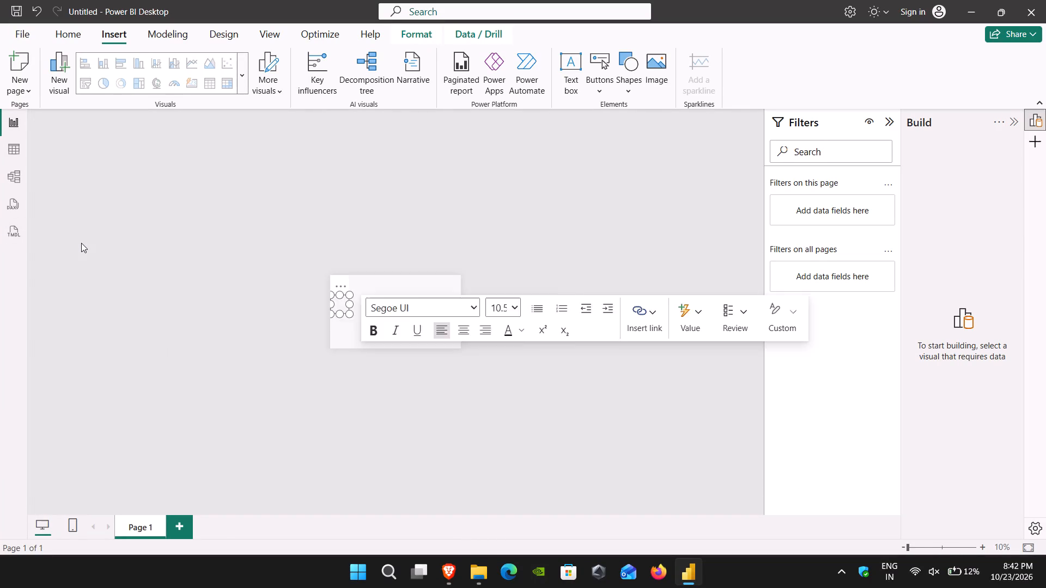
{"action": "left_click", "coordinate": [76, 259]}
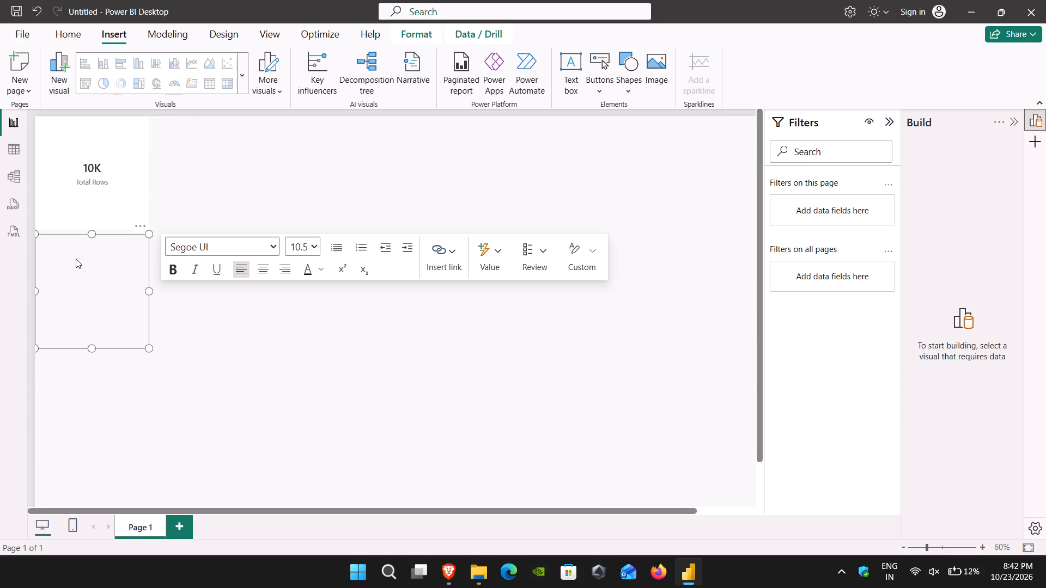
{"action": "key", "text": "c"}
{"action": "key", "text": "r"}
{"action": "type", "text": "EDIT CARD FRAUD DE"}
{"action": "type", "text": "TECTION"}
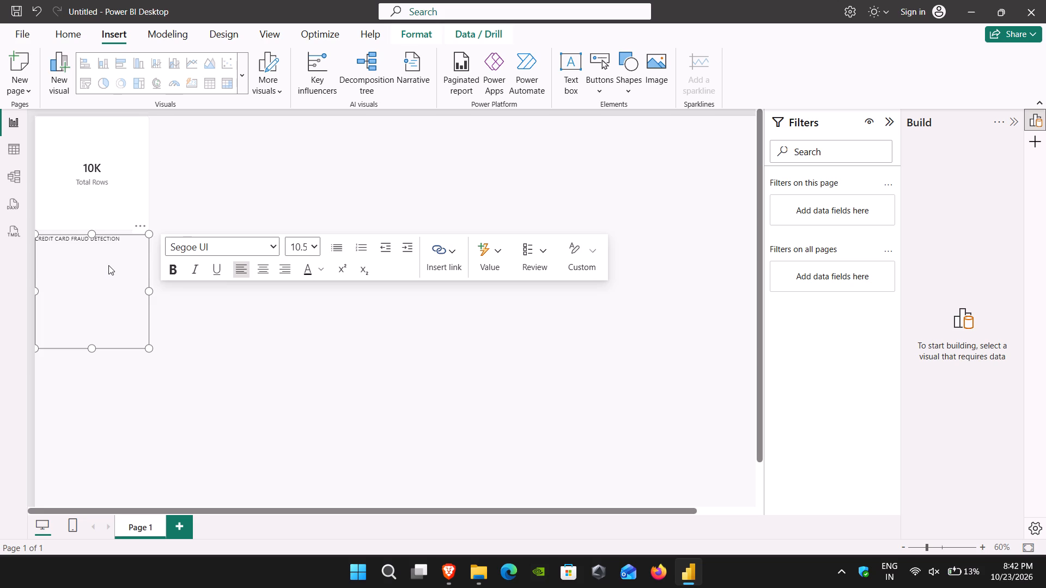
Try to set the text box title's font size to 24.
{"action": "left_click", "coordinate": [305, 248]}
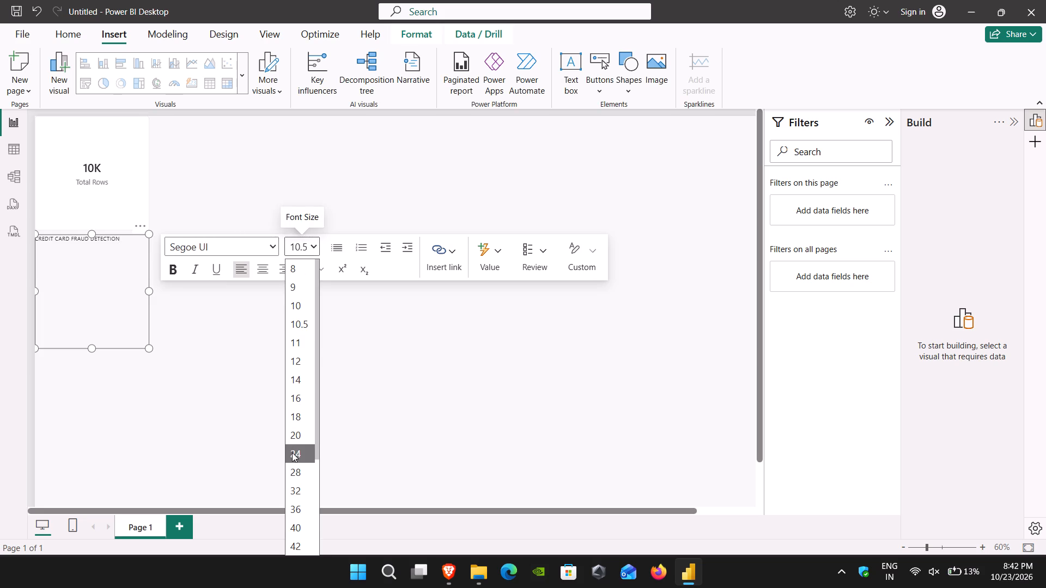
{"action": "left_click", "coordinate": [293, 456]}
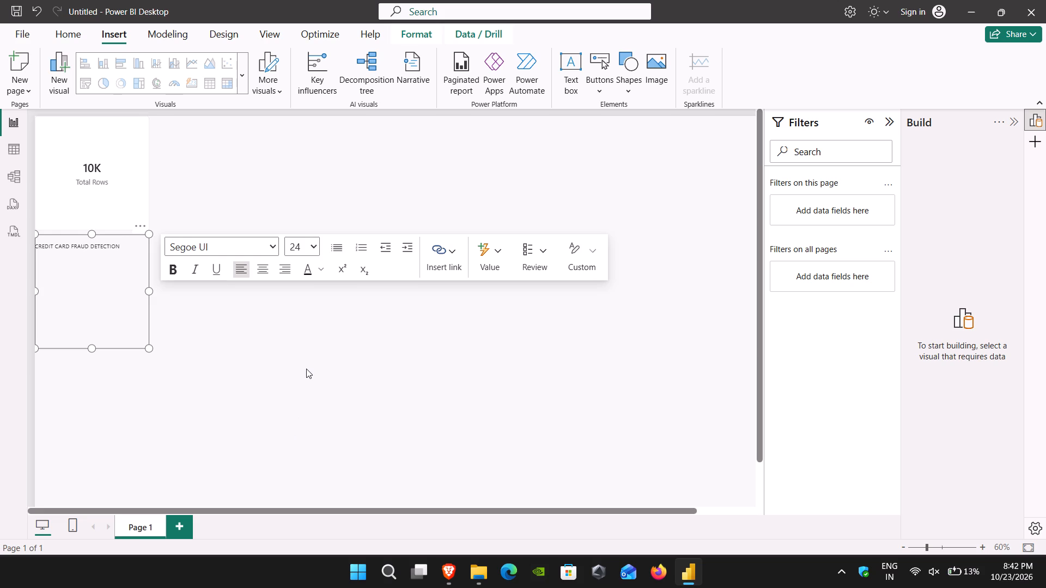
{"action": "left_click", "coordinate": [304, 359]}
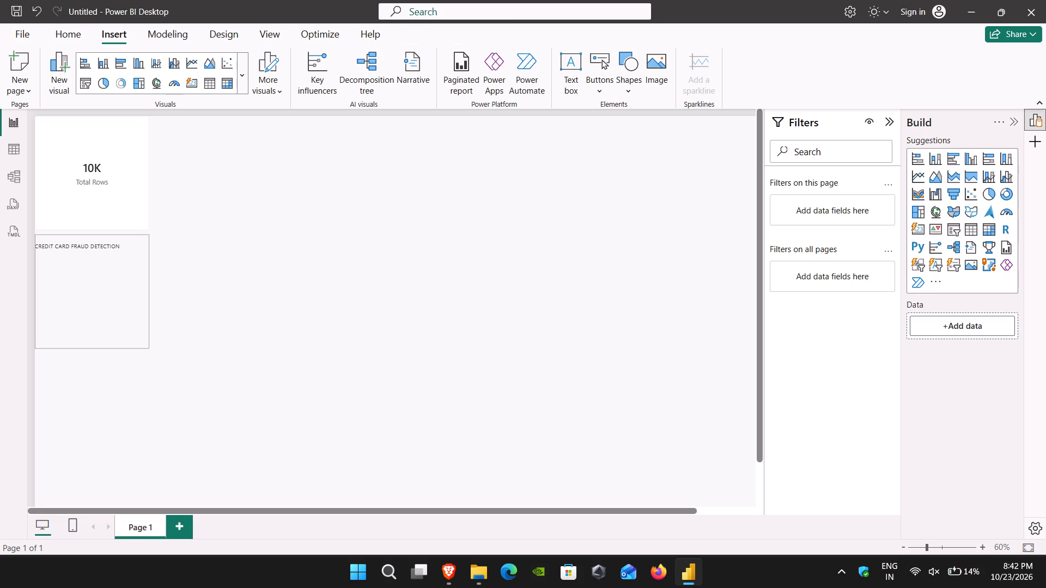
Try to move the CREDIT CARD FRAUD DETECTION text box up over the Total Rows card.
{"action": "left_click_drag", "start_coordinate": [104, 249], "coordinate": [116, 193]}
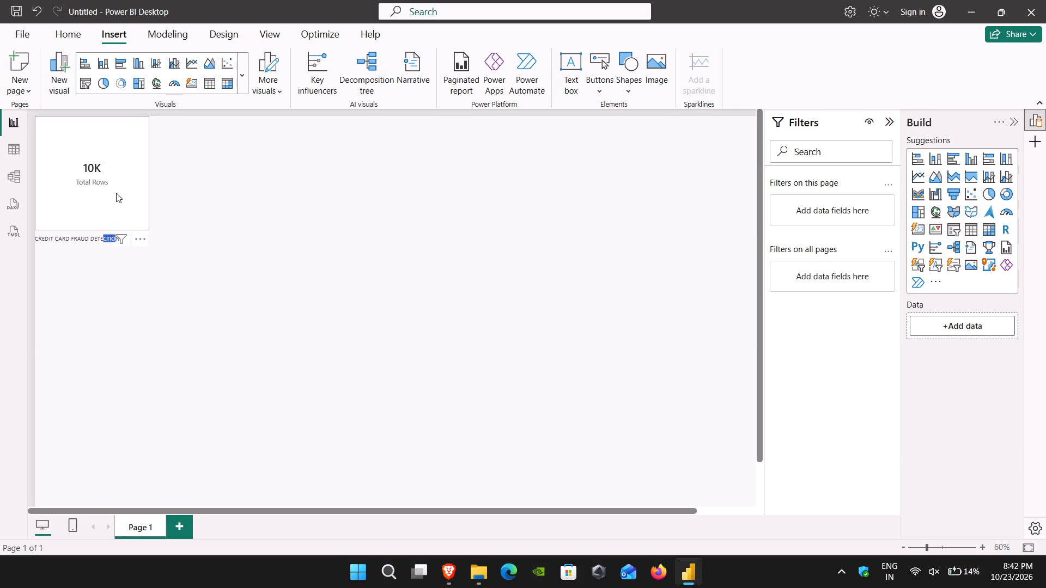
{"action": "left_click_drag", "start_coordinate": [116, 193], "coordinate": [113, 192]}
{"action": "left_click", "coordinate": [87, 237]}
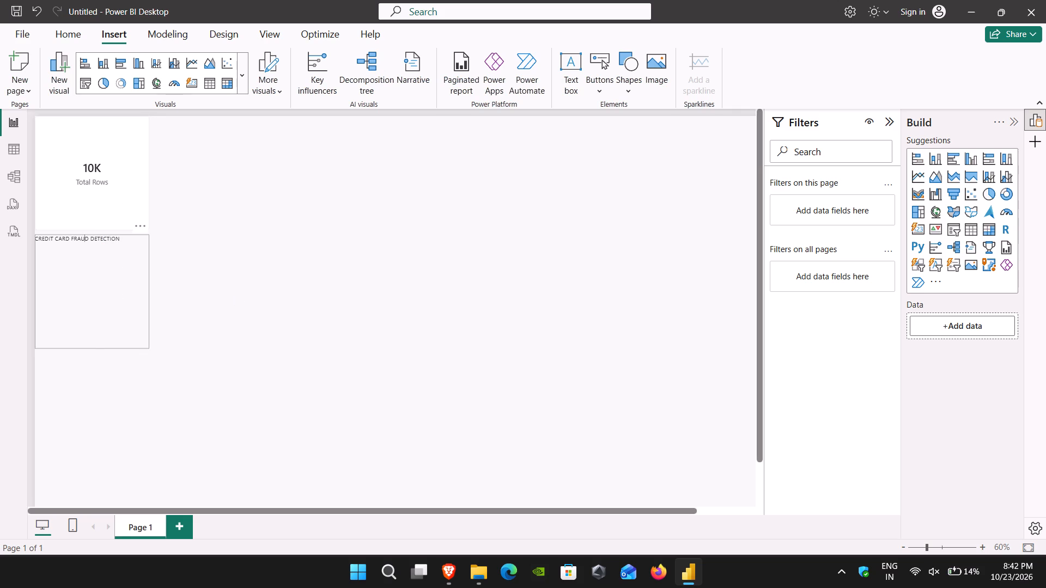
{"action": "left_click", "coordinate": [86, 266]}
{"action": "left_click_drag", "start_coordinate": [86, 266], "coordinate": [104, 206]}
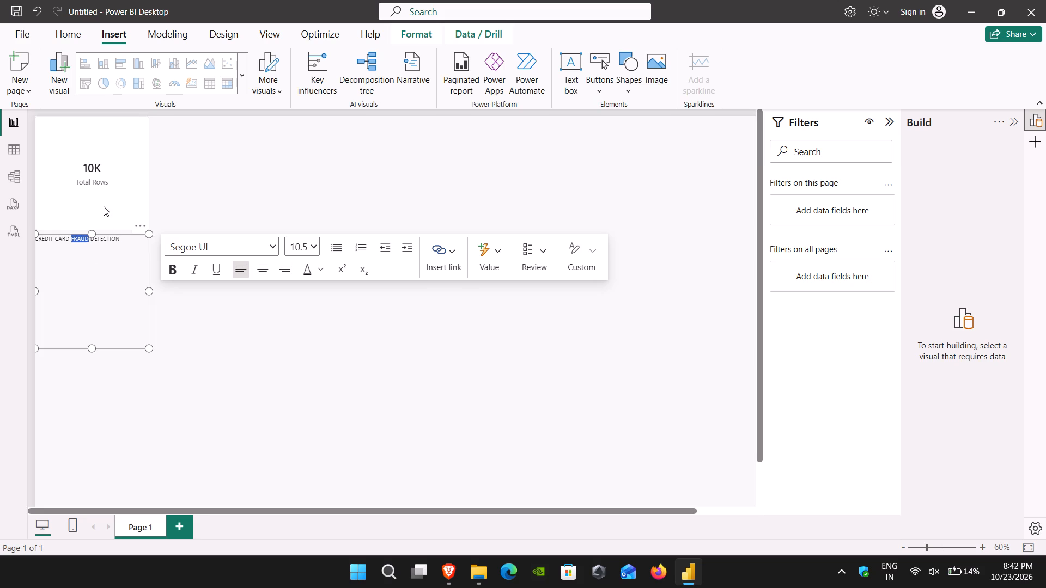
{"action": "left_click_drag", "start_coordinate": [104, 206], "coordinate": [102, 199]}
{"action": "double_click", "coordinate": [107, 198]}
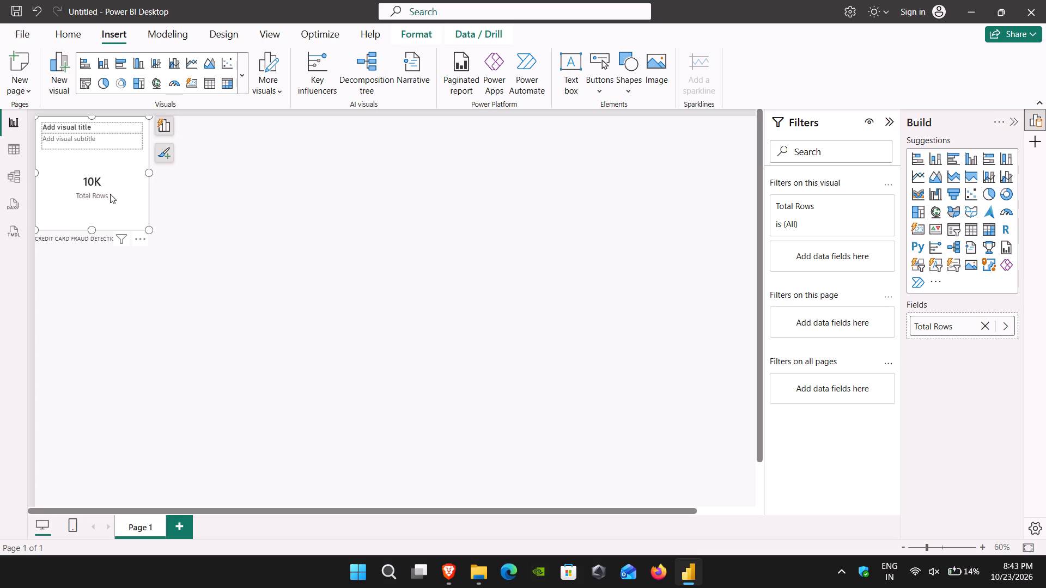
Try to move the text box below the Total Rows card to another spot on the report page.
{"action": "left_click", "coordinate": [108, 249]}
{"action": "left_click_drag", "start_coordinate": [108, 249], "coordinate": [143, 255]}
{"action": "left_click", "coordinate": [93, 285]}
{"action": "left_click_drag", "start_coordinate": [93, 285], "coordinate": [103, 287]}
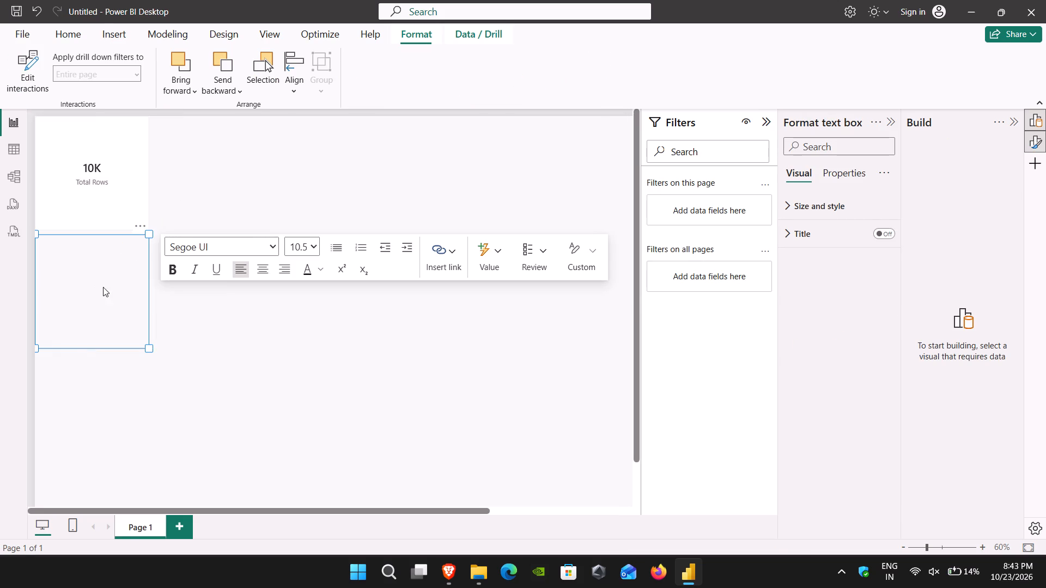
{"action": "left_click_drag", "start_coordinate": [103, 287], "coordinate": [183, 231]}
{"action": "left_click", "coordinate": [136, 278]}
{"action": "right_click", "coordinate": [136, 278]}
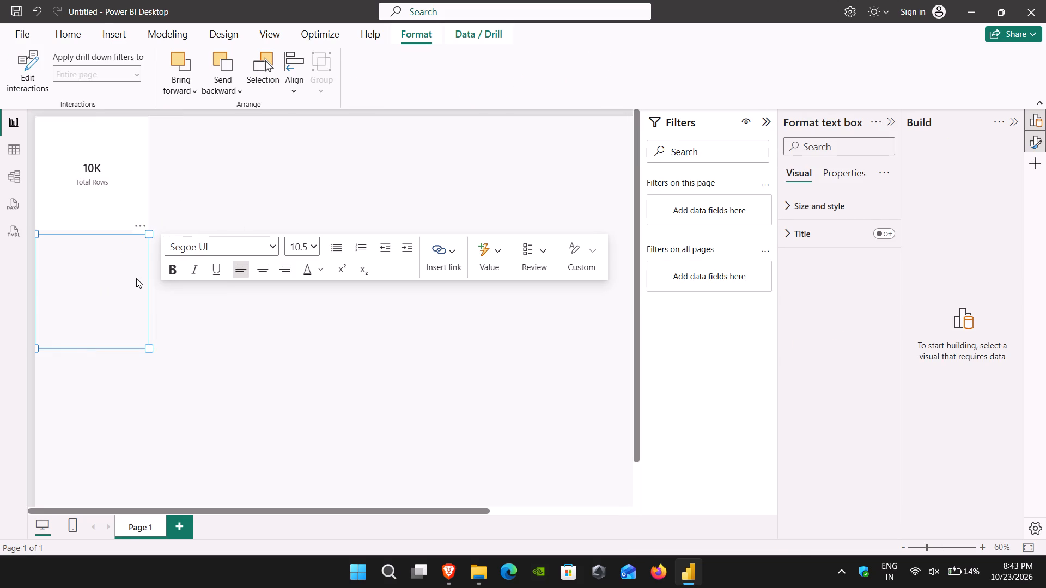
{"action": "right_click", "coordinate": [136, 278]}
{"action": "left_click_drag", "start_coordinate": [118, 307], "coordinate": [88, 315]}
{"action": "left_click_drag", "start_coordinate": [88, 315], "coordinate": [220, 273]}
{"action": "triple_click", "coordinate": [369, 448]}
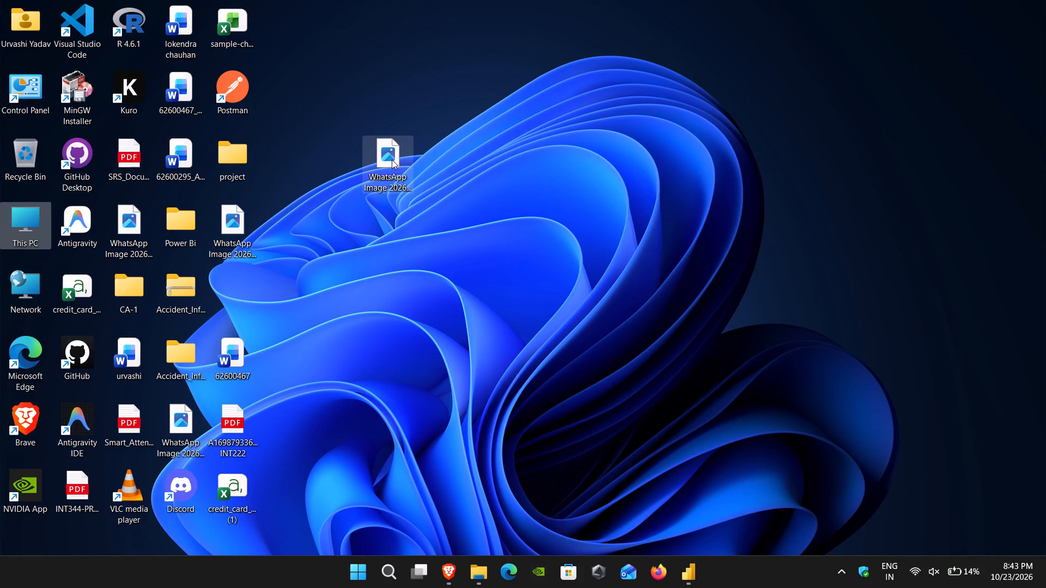
Switch to the desktop and move the copied WhatsApp Image file into the first row of desktop icons.
{"action": "left_click_drag", "start_coordinate": [392, 160], "coordinate": [237, 296]}
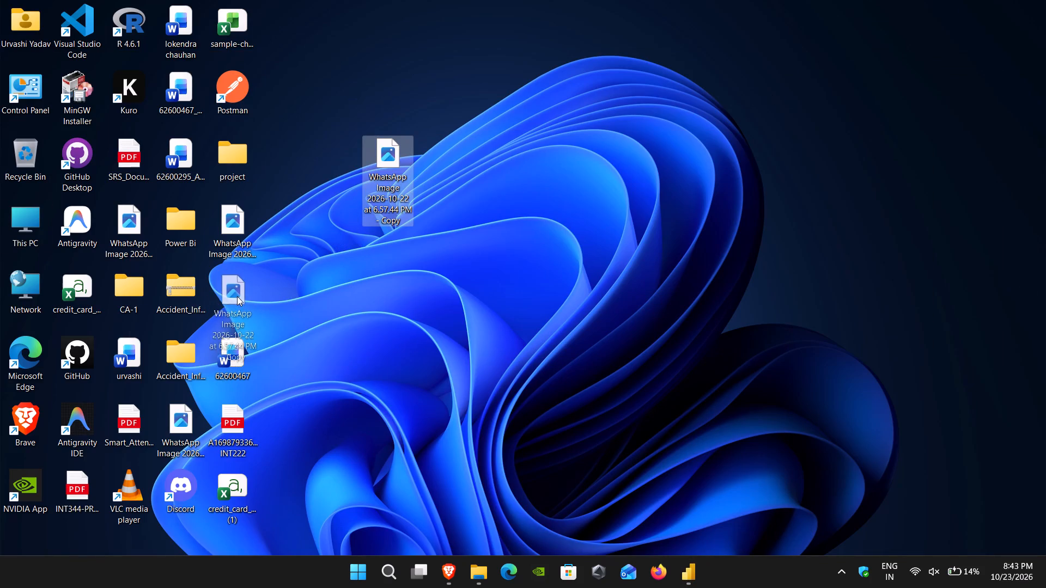
{"action": "left_click_drag", "start_coordinate": [237, 296], "coordinate": [395, 275]}
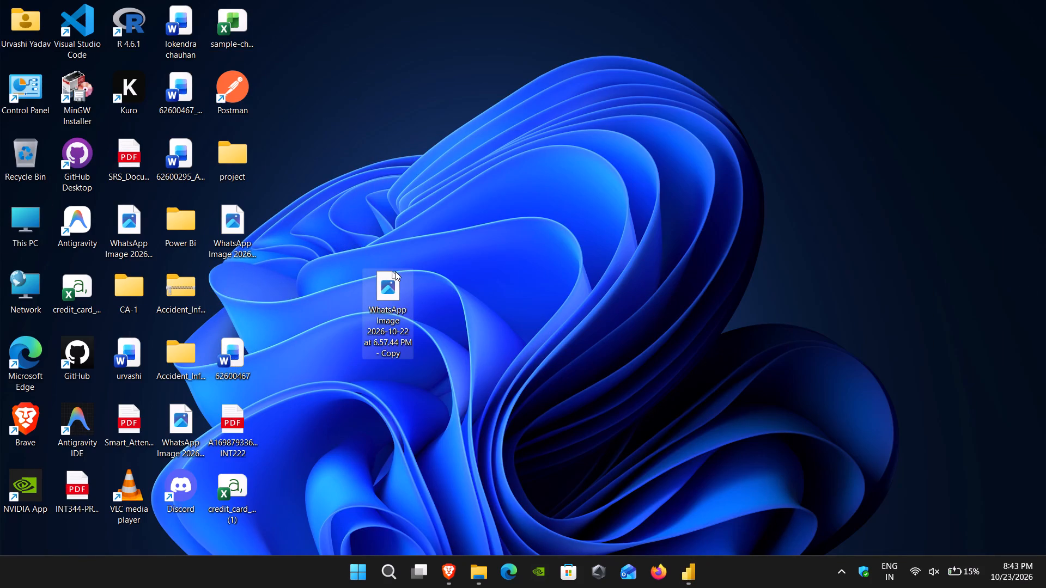
{"action": "left_click_drag", "start_coordinate": [385, 293], "coordinate": [314, 32]}
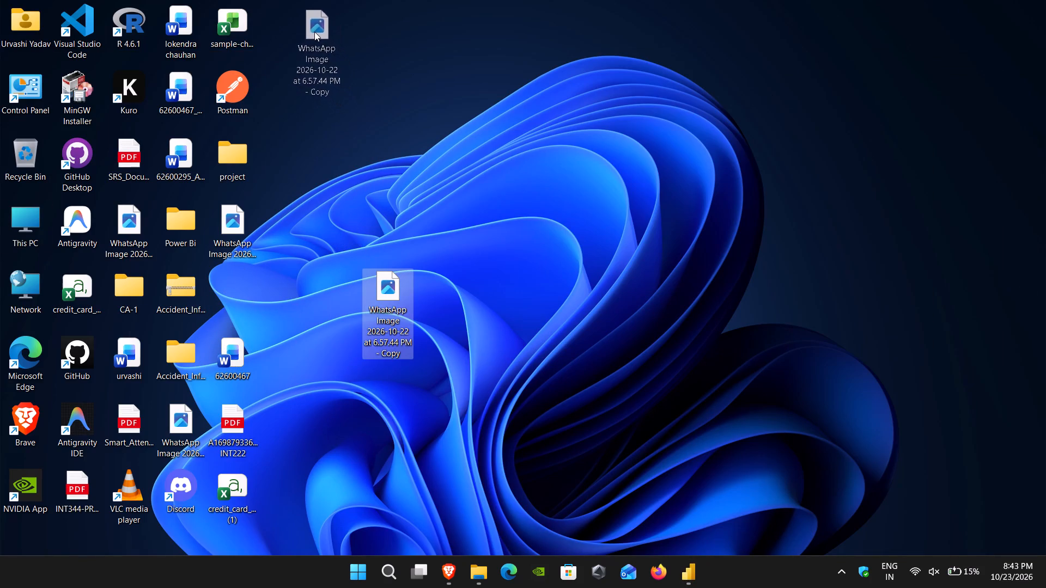
{"action": "left_click_drag", "start_coordinate": [314, 32], "coordinate": [314, 31]}
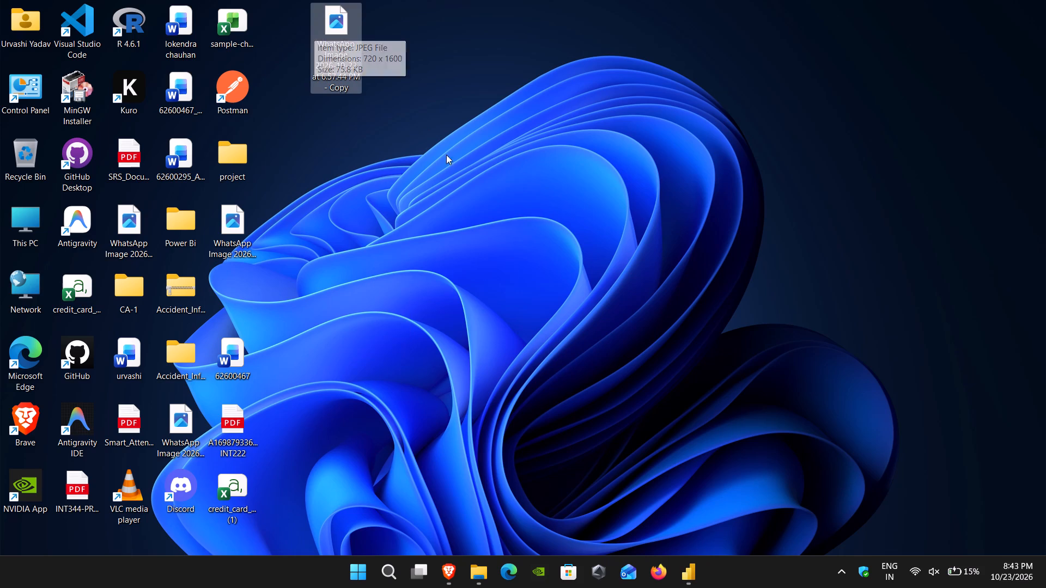
{"action": "left_click", "coordinate": [455, 195]}
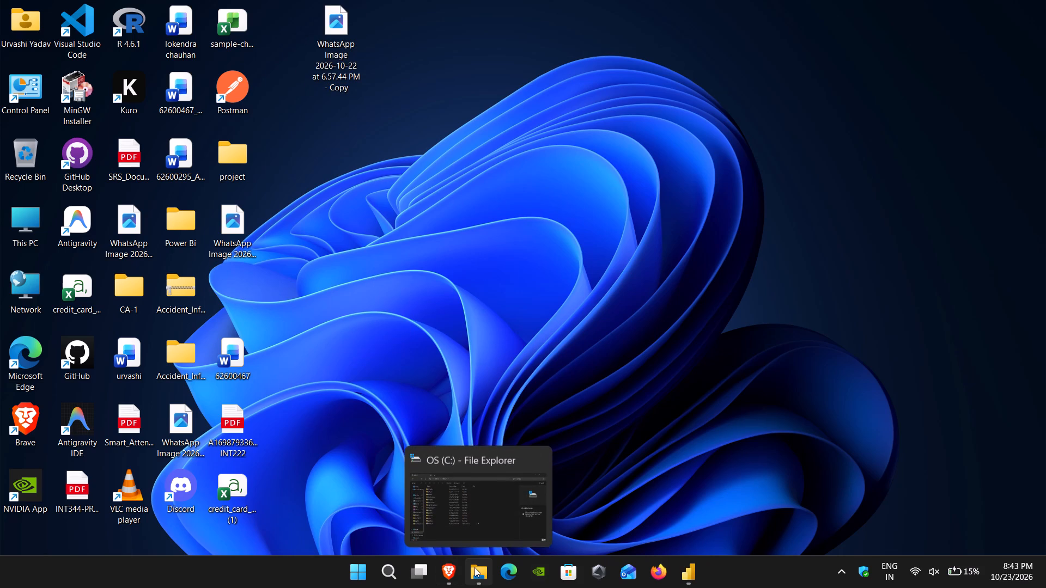
Refresh the desktop.
{"action": "left_click", "coordinate": [554, 33]}
{"action": "right_click", "coordinate": [554, 33]}
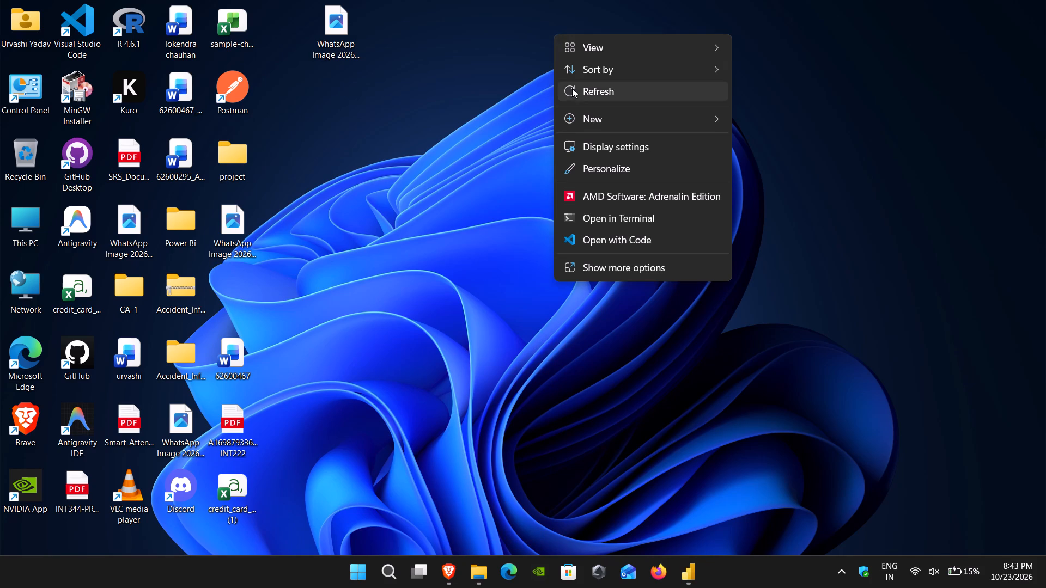
{"action": "left_click", "coordinate": [572, 88]}
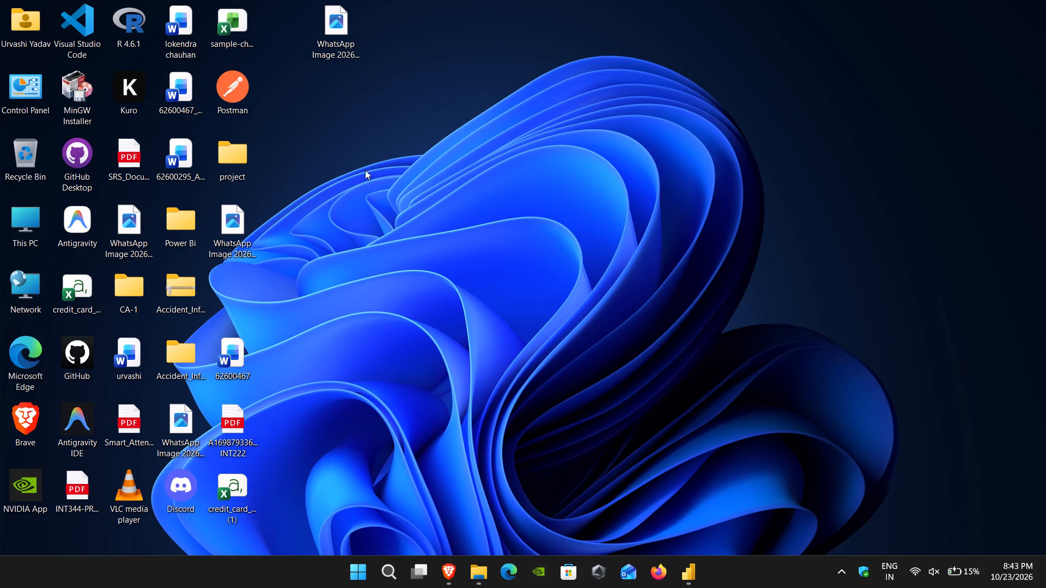
Open This PC in File Explorer.
{"action": "left_click", "coordinate": [22, 223]}
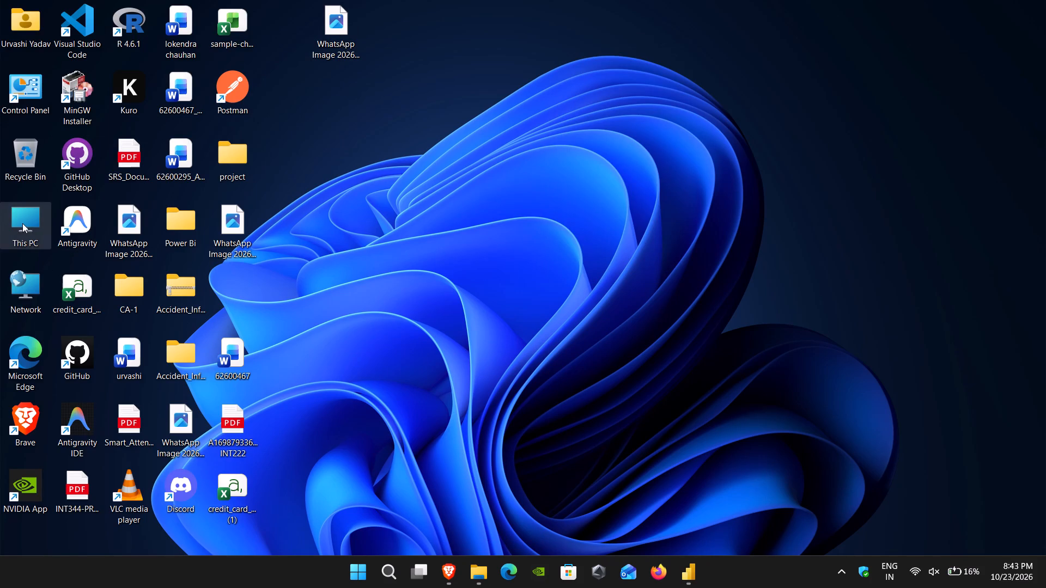
{"action": "triple_click", "coordinate": [26, 227]}
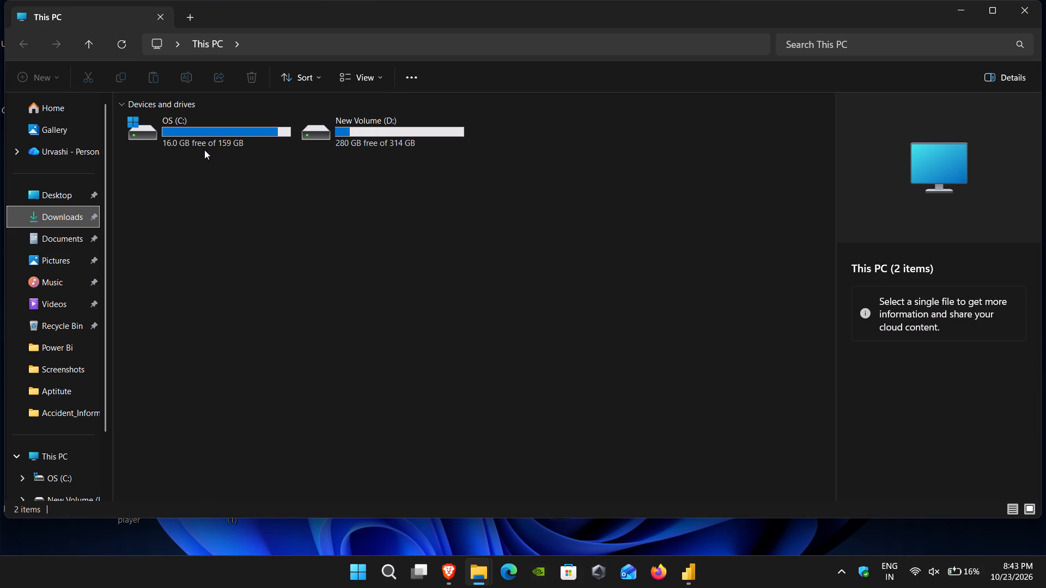
Close the spare Brave New Tab window and the OS (C:) File Explorer window.
{"action": "scroll", "coordinate": [384, 177], "scroll_direction": "down", "scroll_amount": 3}
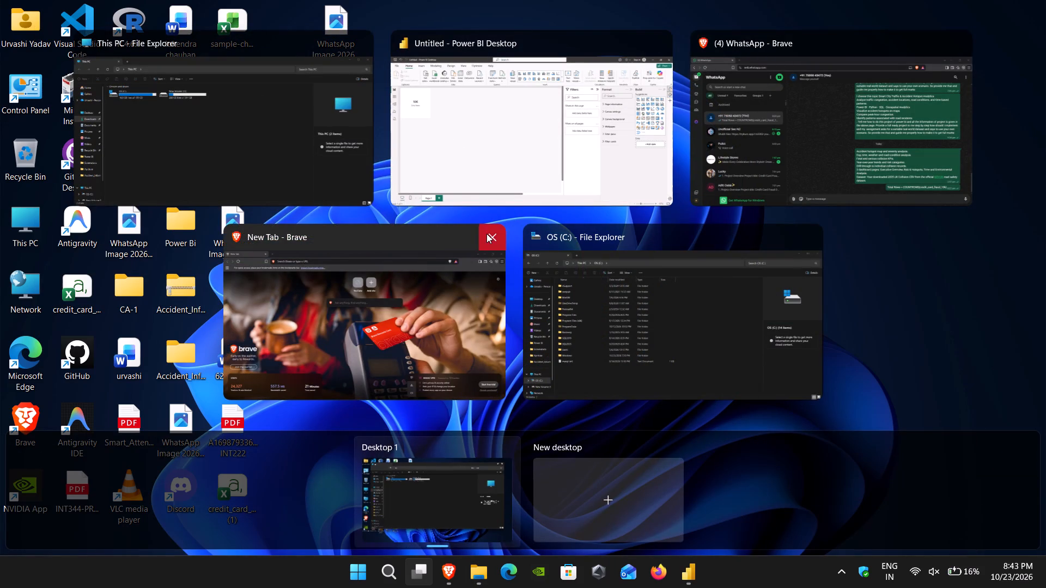
{"action": "left_click", "coordinate": [486, 234]}
{"action": "left_click", "coordinate": [649, 242]}
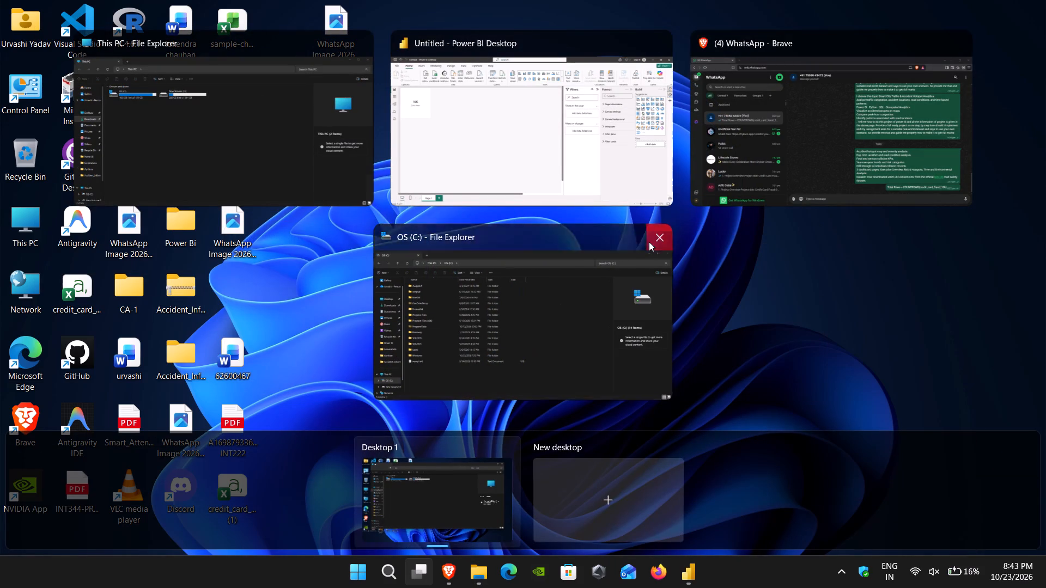